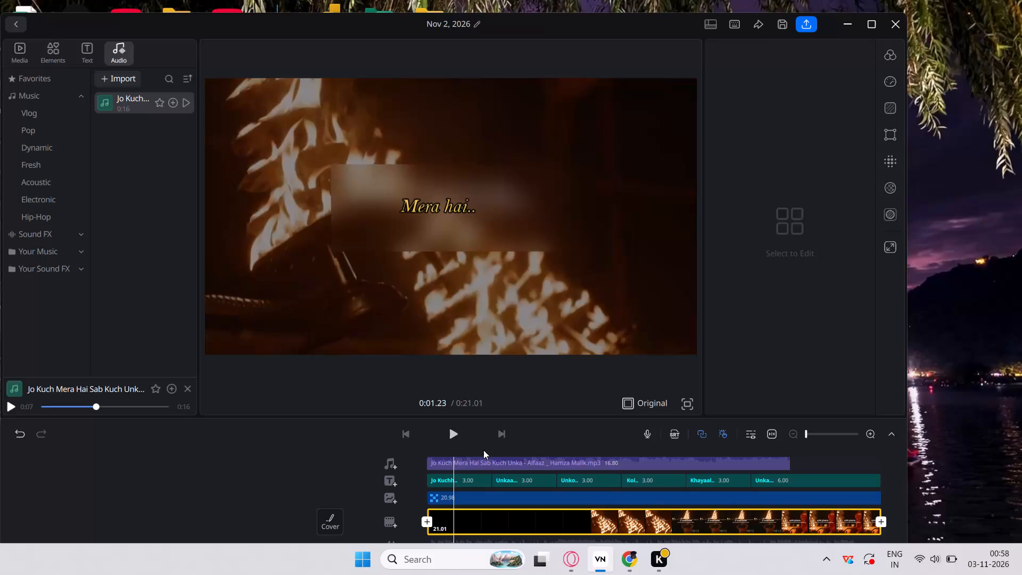
# Play the video from the start and check how the lyric captions match the song.
pyautogui.hscroll(10, 469, 462)
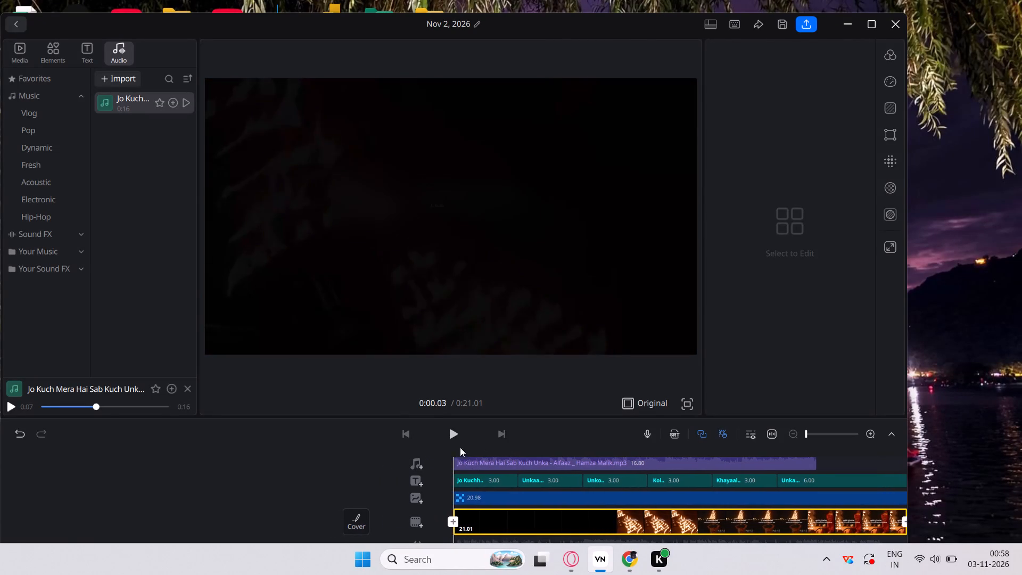
pyautogui.click(455, 433)
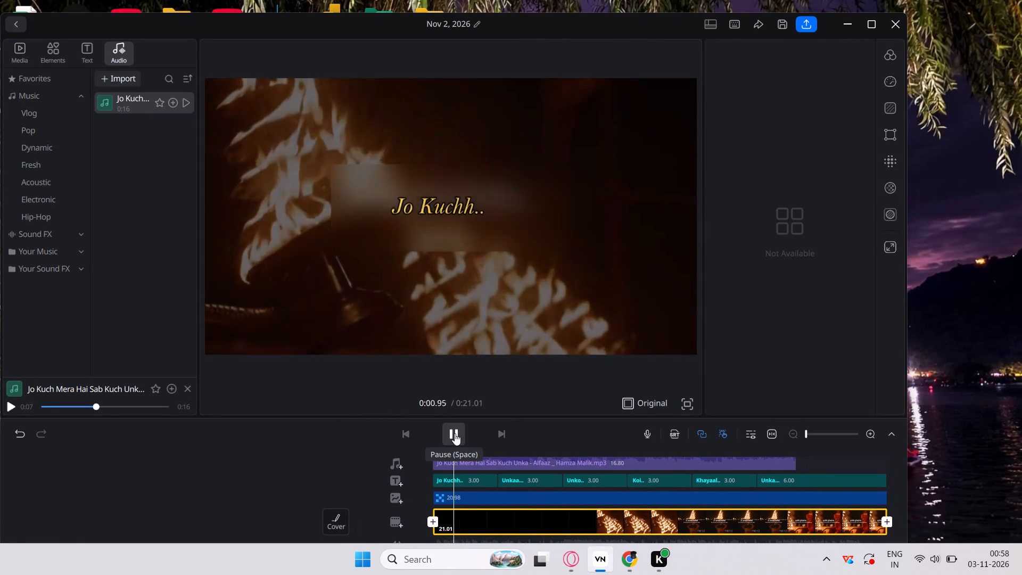
pyautogui.hscroll(16, 471, 471)
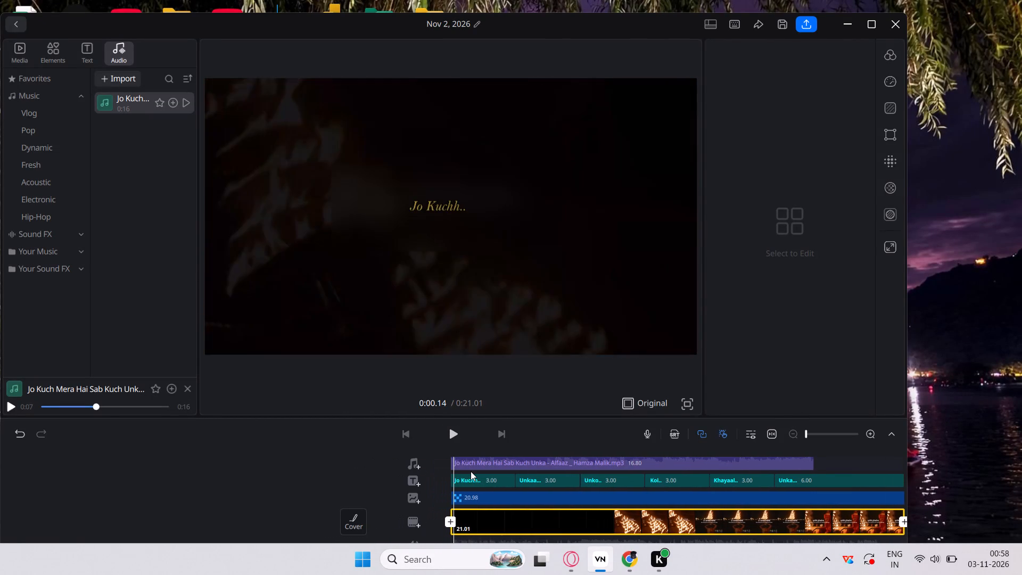
pyautogui.click(455, 429)
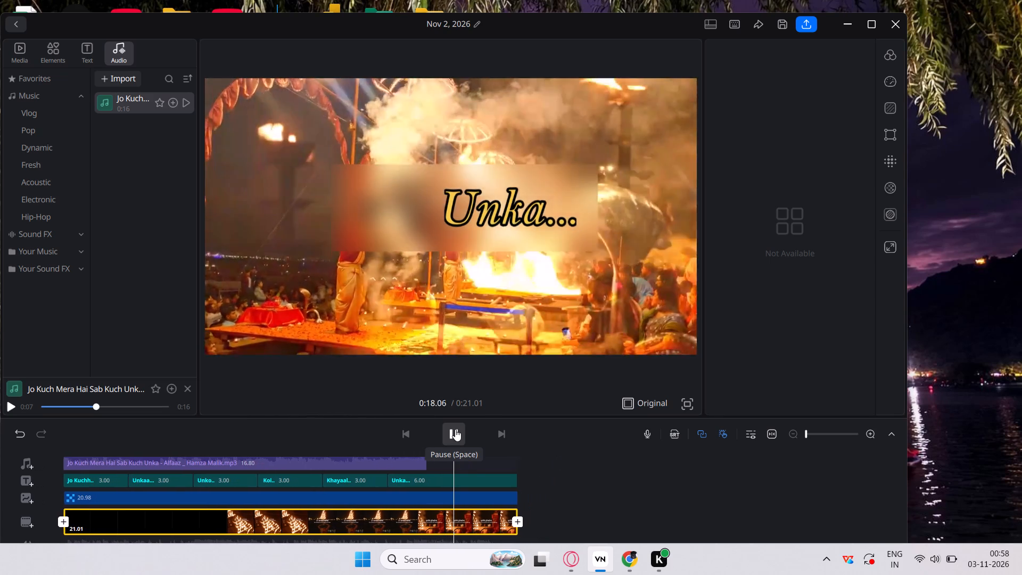
pyautogui.hscroll(4, 381, 456)
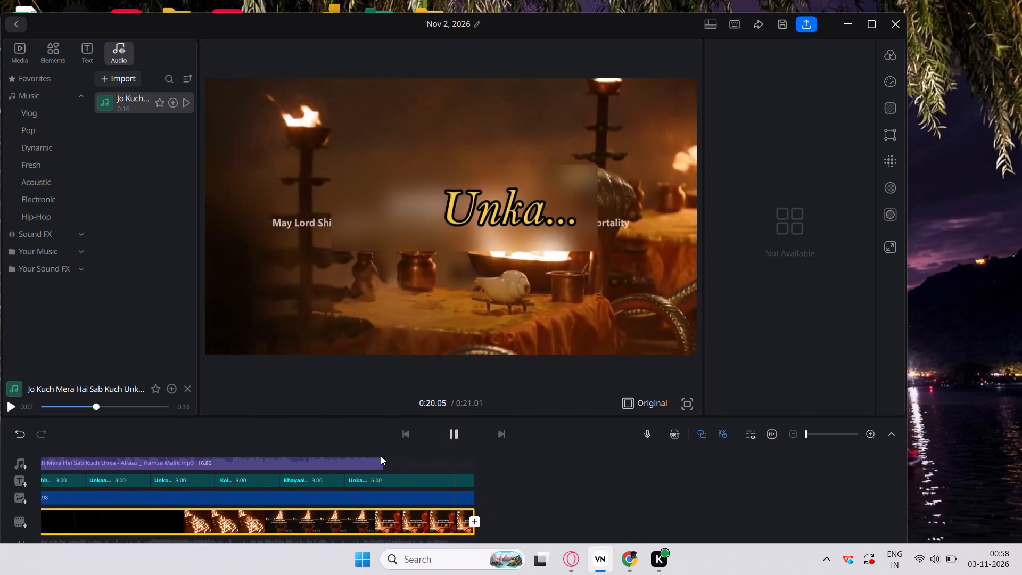
pyautogui.hscroll(9, 381, 456)
pyautogui.hscroll(20, 381, 456)
pyautogui.hscroll(20, 381, 456)
pyautogui.hscroll(5, 381, 456)
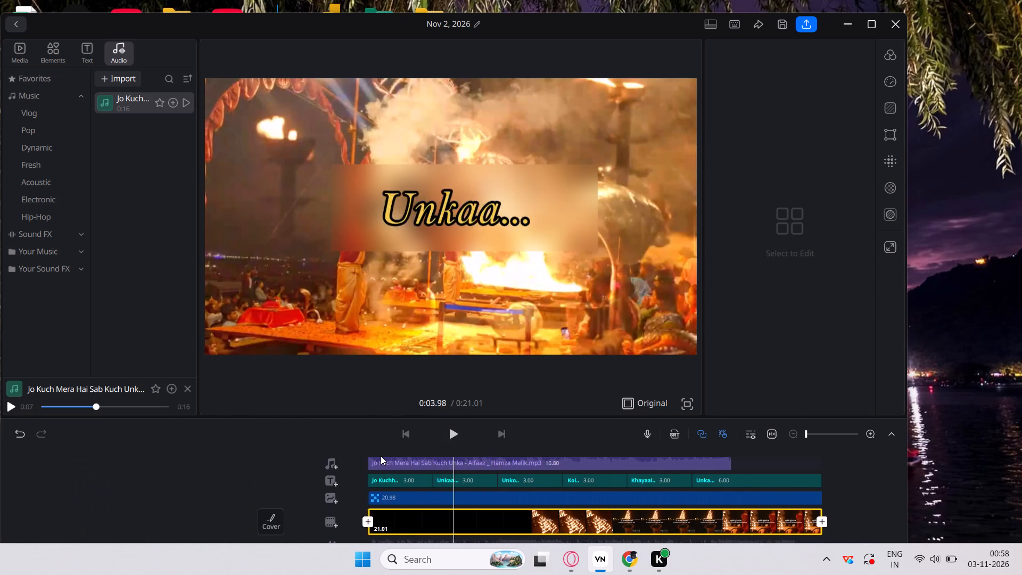
pyautogui.hscroll(20, 381, 456)
pyautogui.hscroll(3, 381, 456)
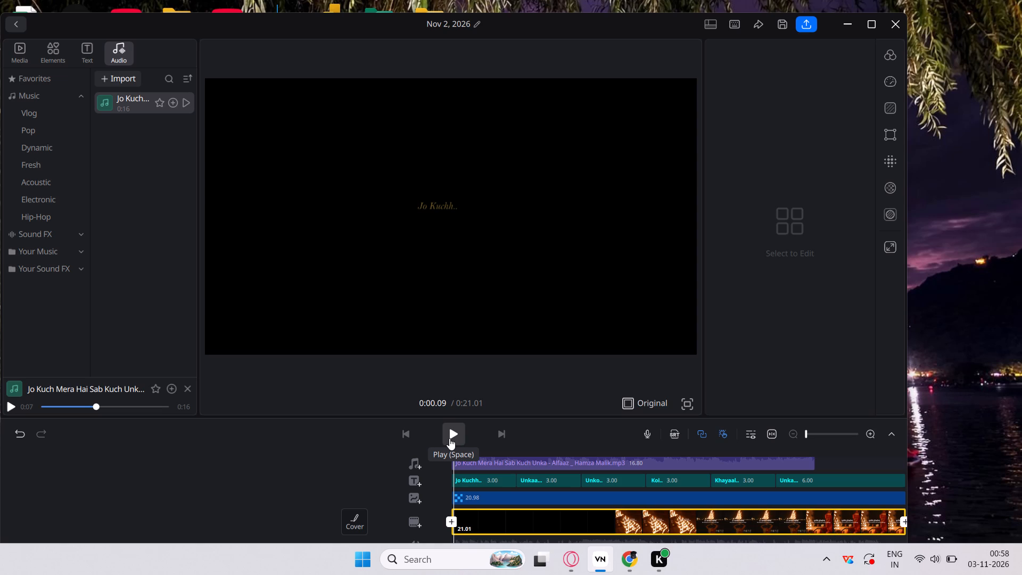
pyautogui.click(449, 438)
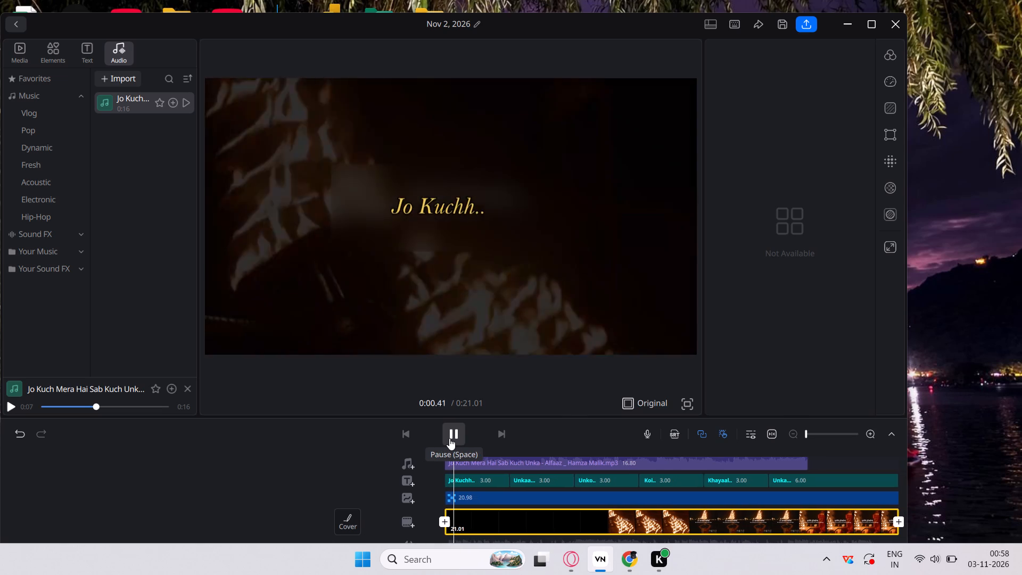
pyautogui.click(449, 438)
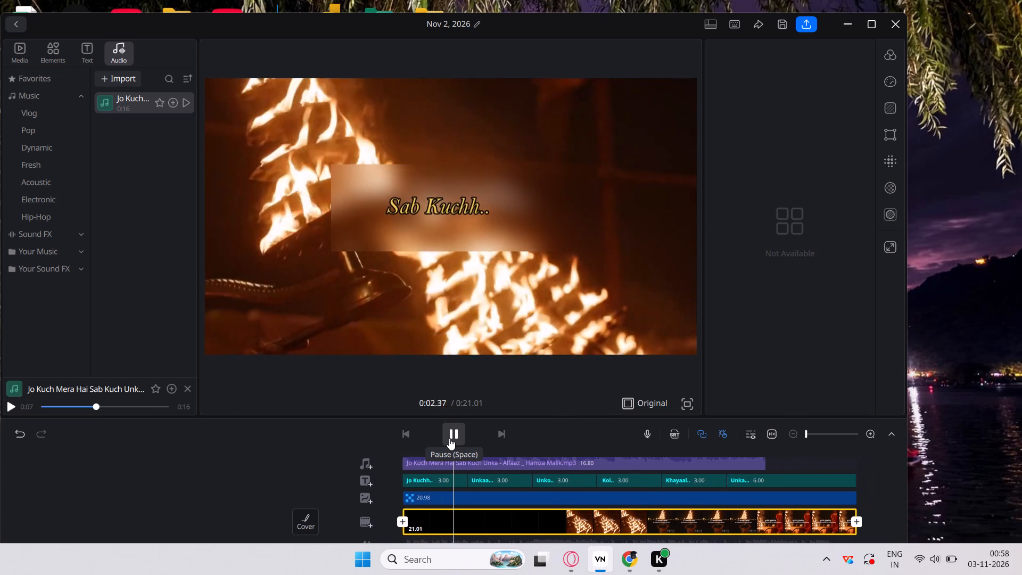
pyautogui.click(423, 479)
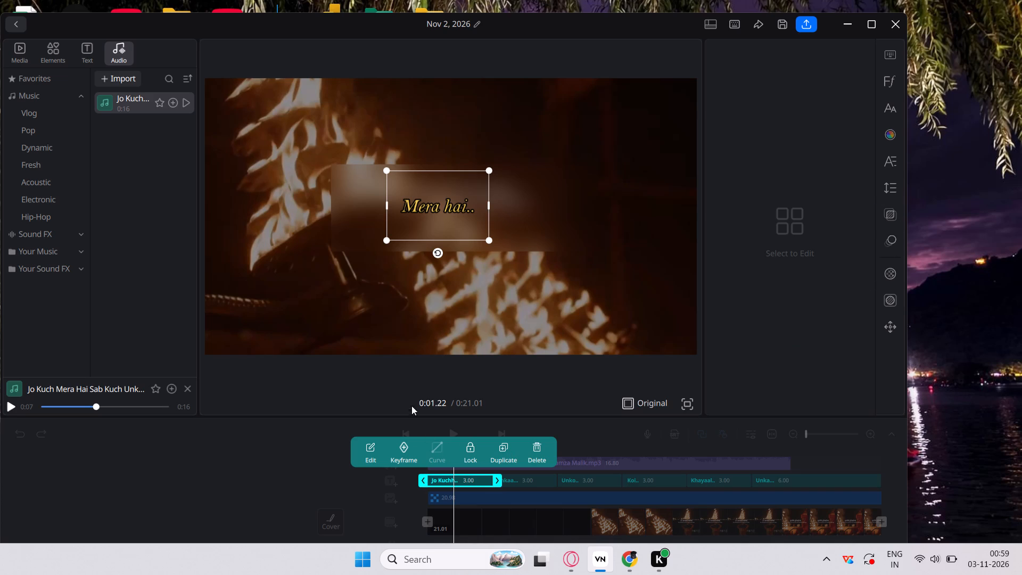
pyautogui.click(321, 463)
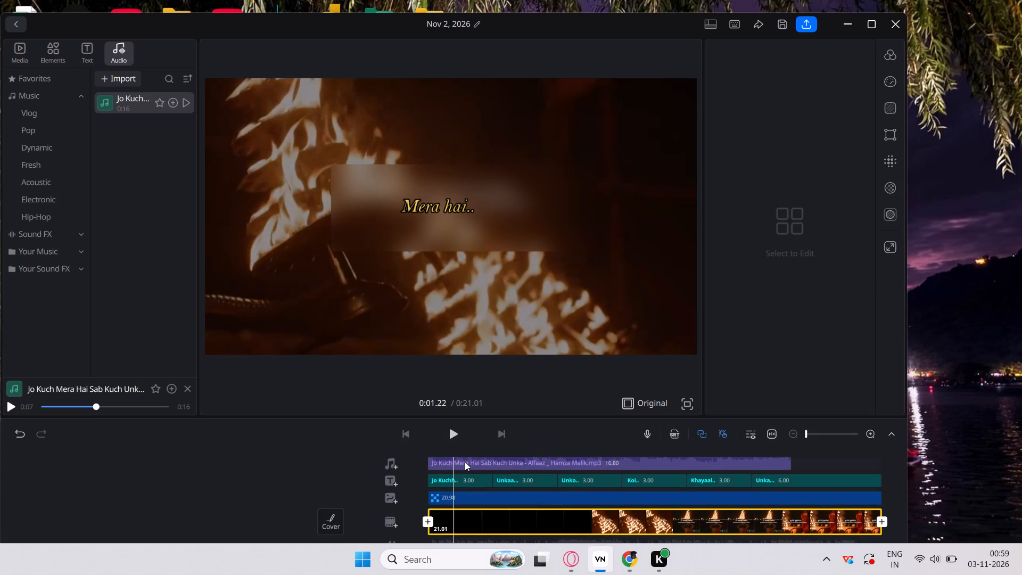
# Replay the opening and trim the end of the "Unkaa..." caption to the sung line, giving a duration of 2.14 s.
pyautogui.hscroll(9, 467, 463)
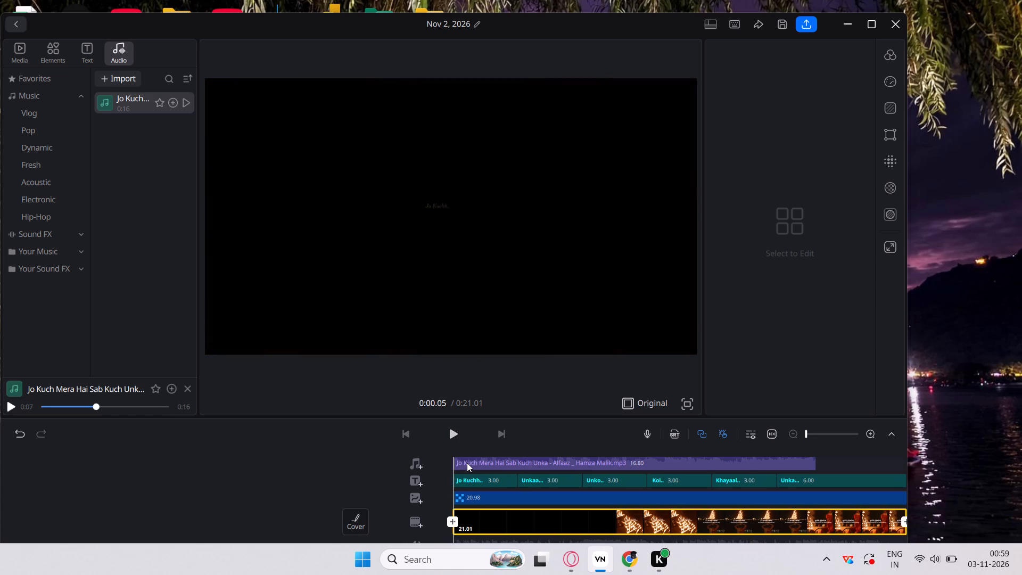
pyautogui.click(459, 436)
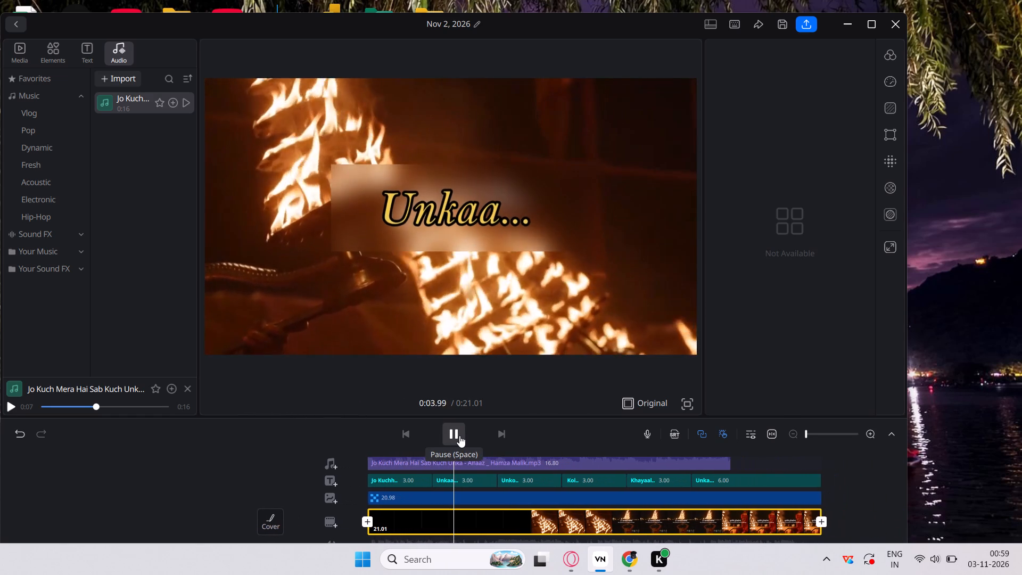
pyautogui.click(449, 425)
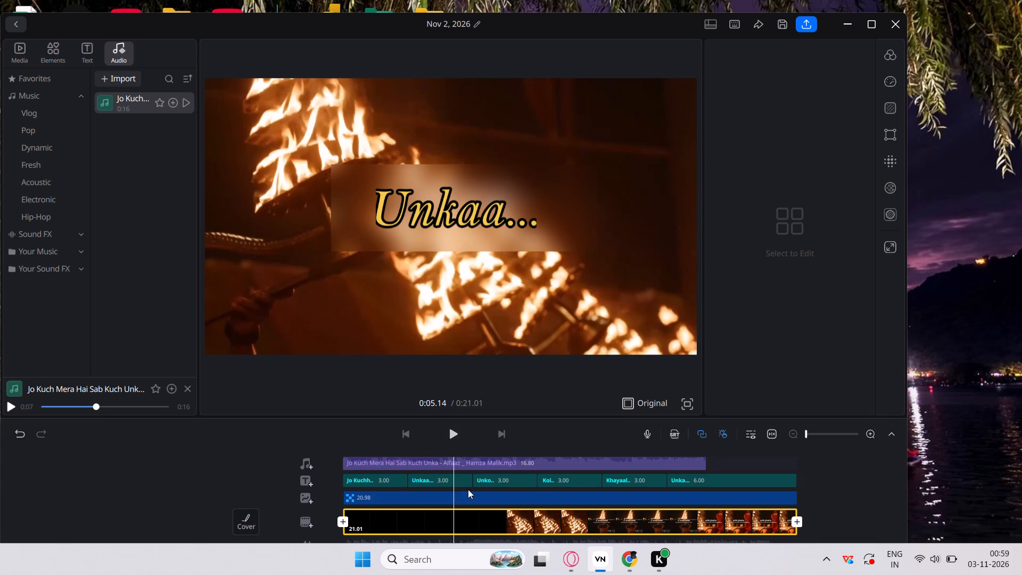
pyautogui.click(468, 486)
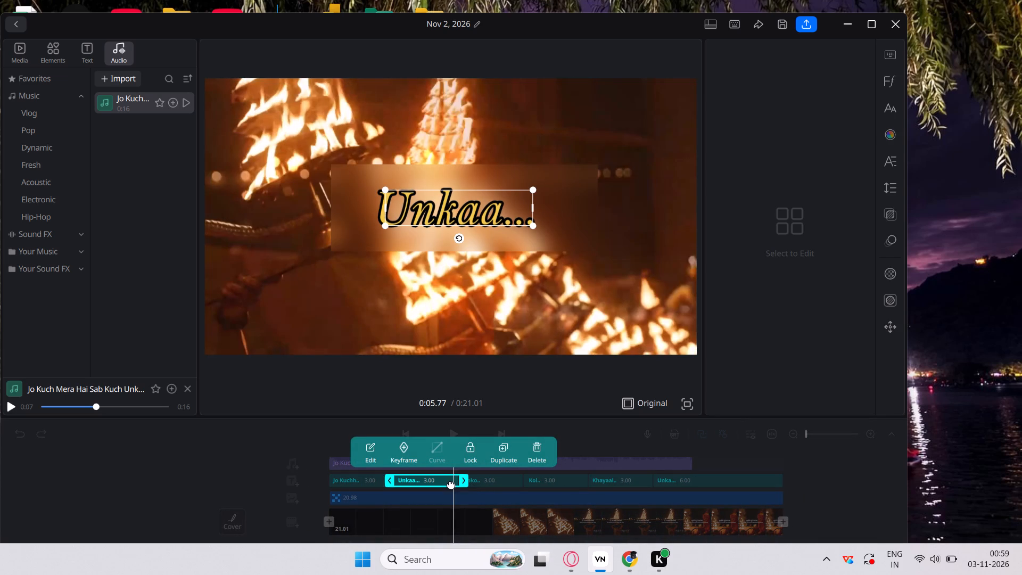
pyautogui.click(463, 481)
pyautogui.click(463, 481)
pyautogui.hscroll(1, 463, 481)
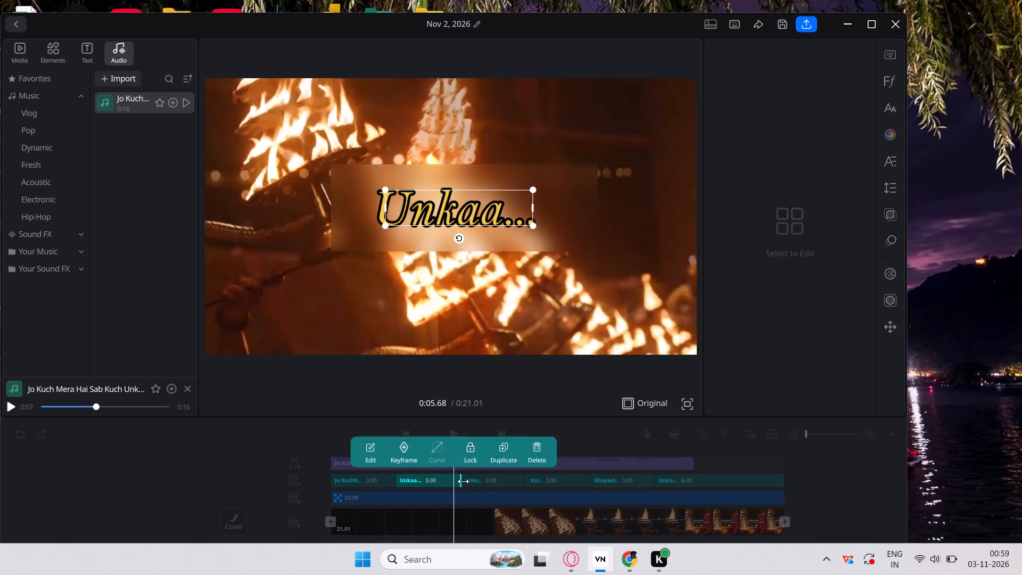
pyautogui.hscroll(1, 463, 481)
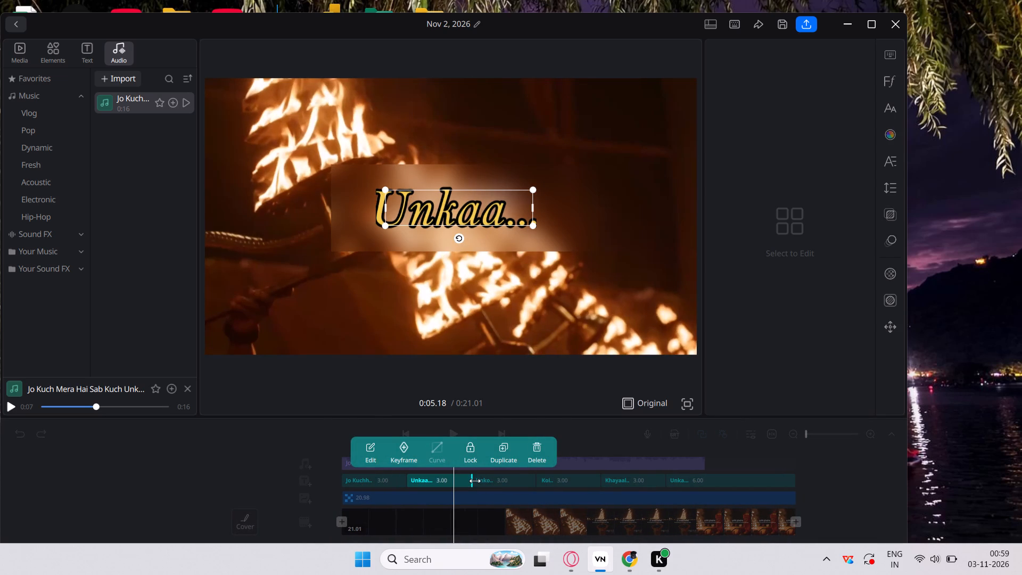
pyautogui.click(475, 481)
pyautogui.moveTo(475, 481); pyautogui.dragTo(465, 484)
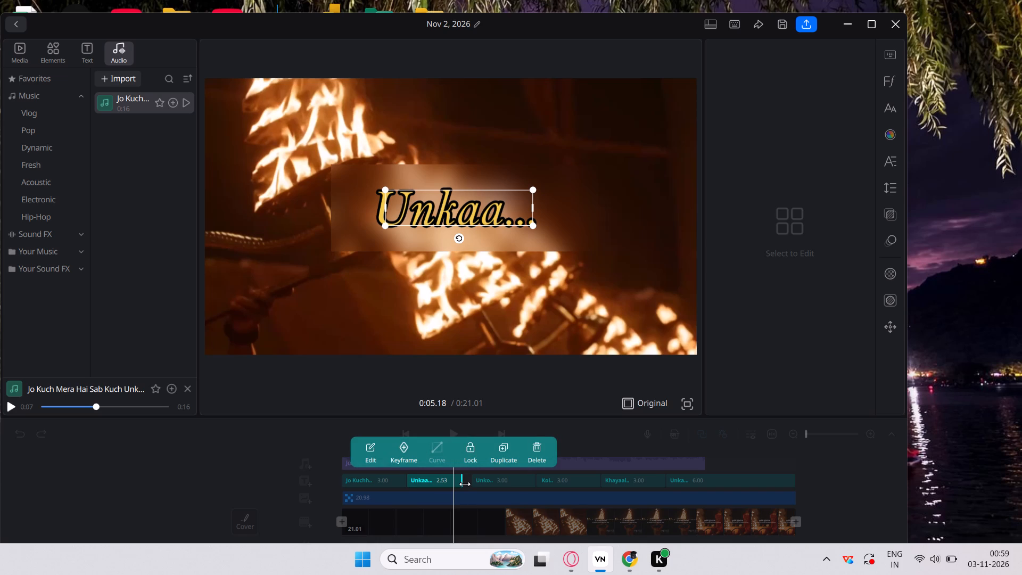
pyautogui.moveTo(465, 484); pyautogui.dragTo(456, 484)
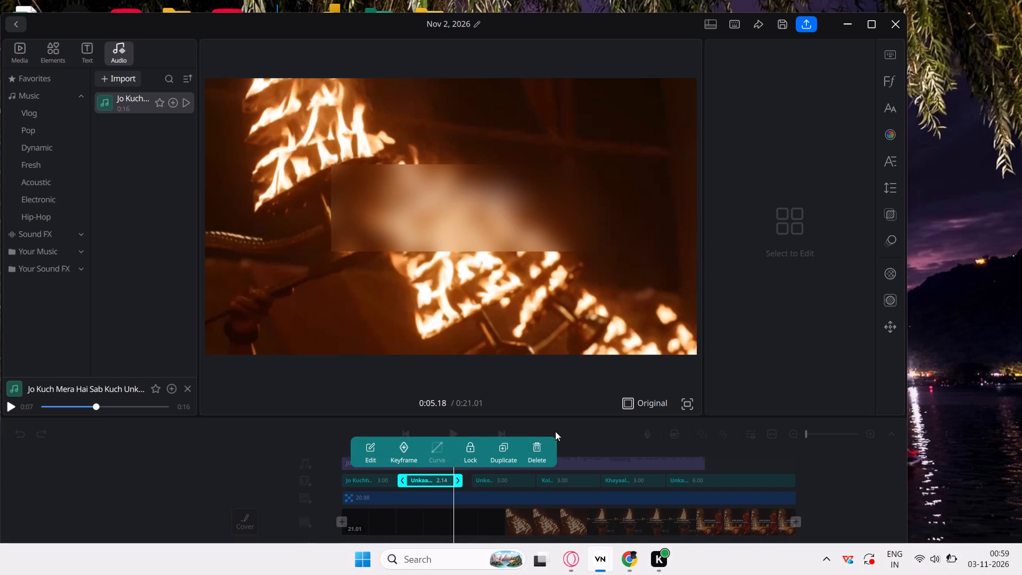
pyautogui.click(580, 432)
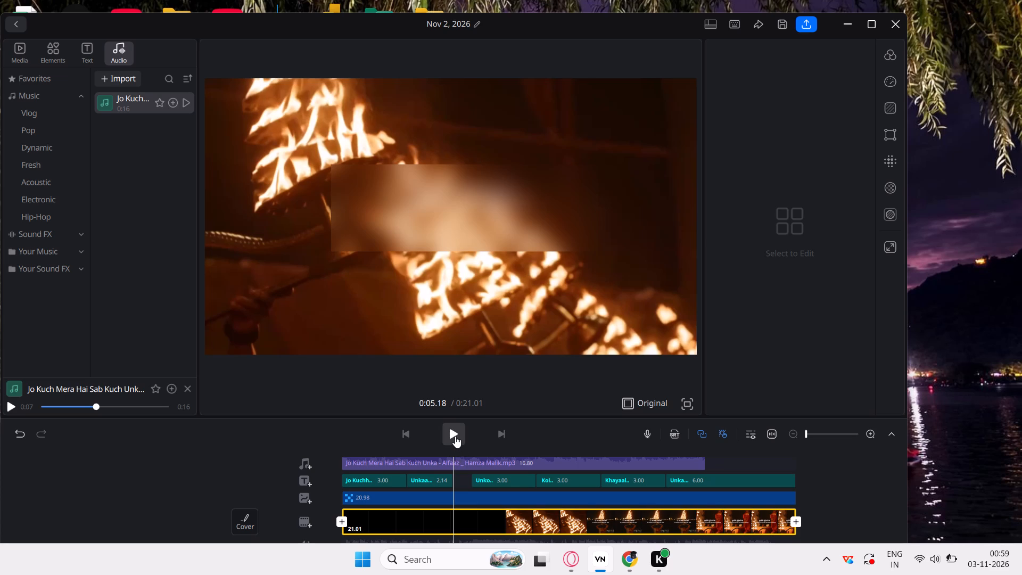
# Extend the start of the "Unko.." caption back to the end of the "Unkaa..." caption, giving a duration of 3.86 s.
pyautogui.click(455, 436)
pyautogui.click(455, 436)
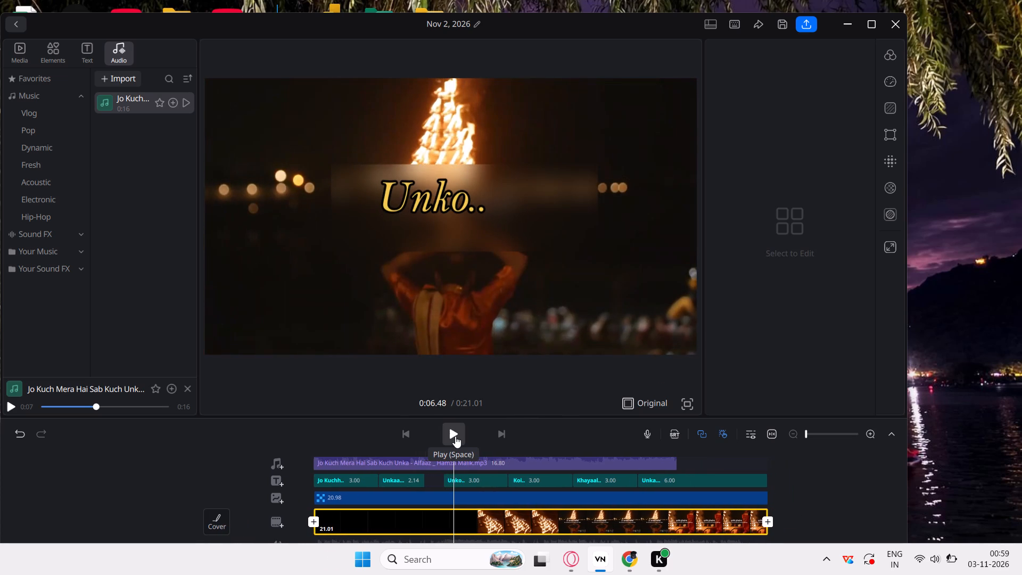
pyautogui.click(458, 477)
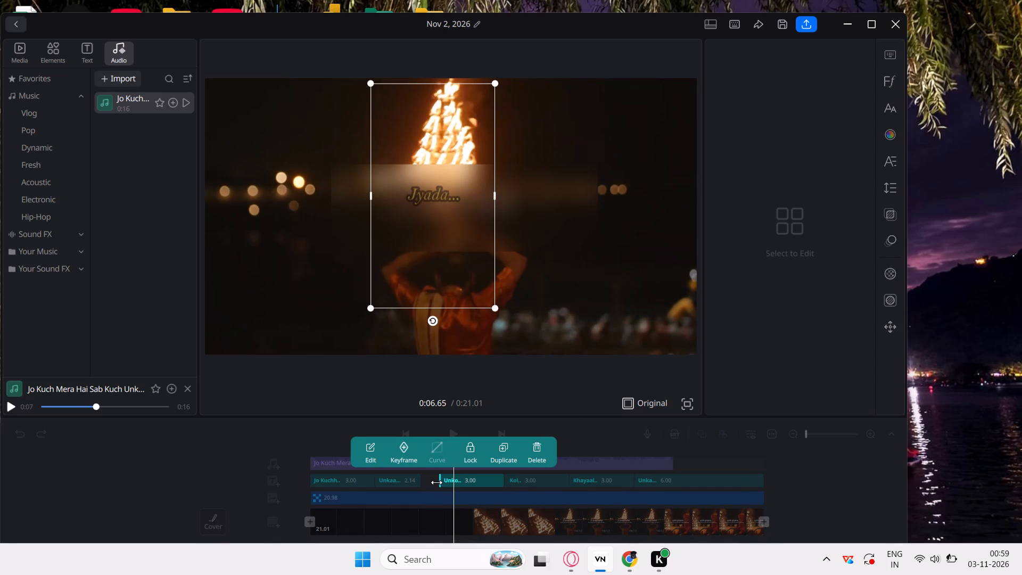
pyautogui.moveTo(436, 482); pyautogui.dragTo(418, 482)
pyautogui.click(434, 484)
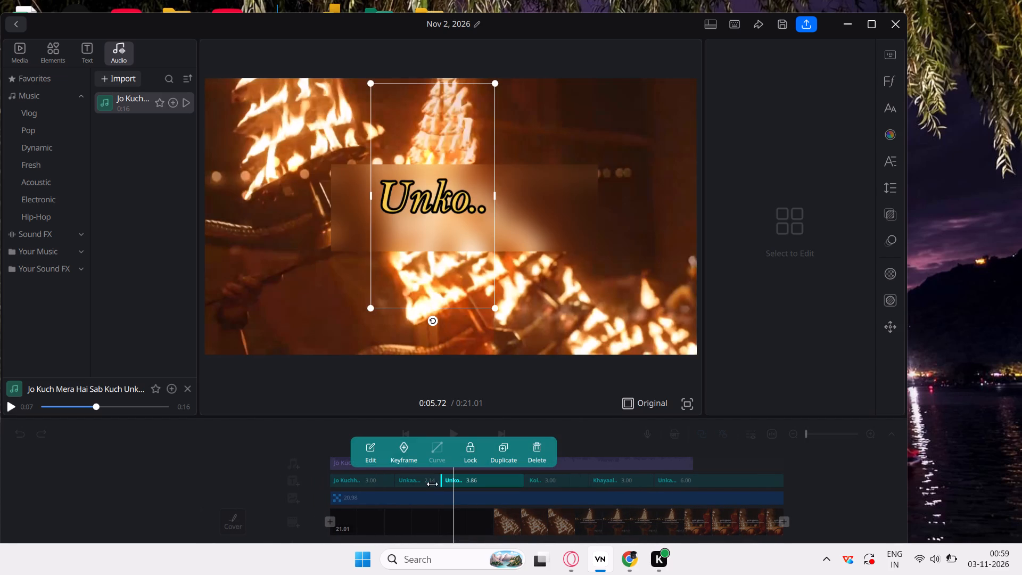
# Replay the section across the "Unkaa..." and "Unko.." captions to check their timing against the song.
pyautogui.hscroll(2, 425, 482)
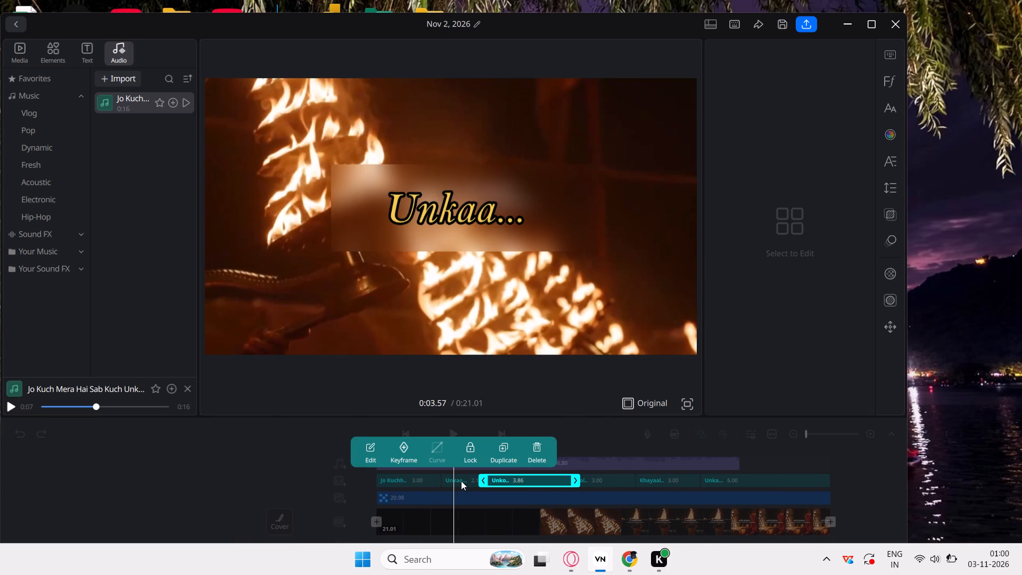
pyautogui.click(461, 481)
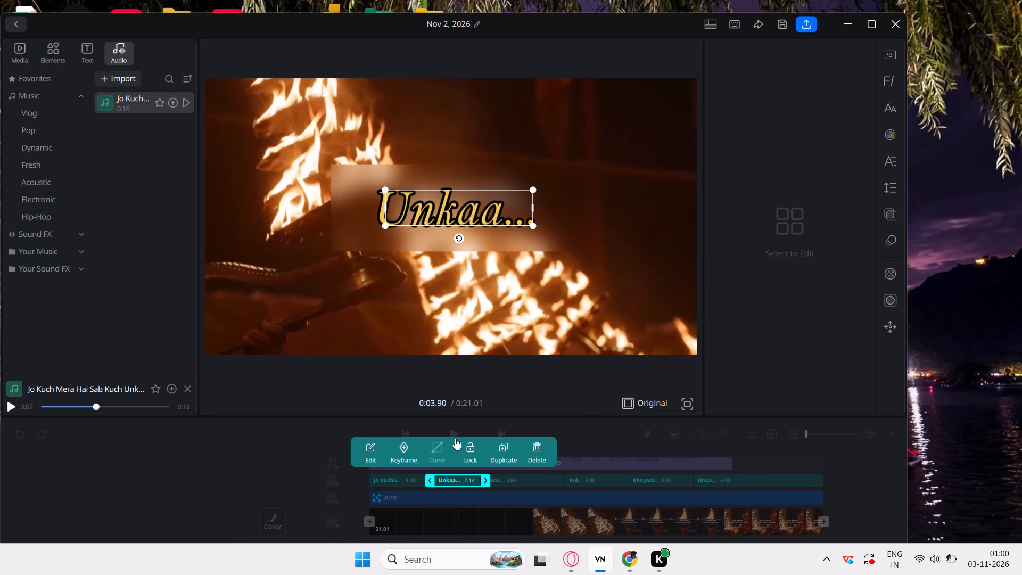
pyautogui.click(454, 433)
pyautogui.click(453, 433)
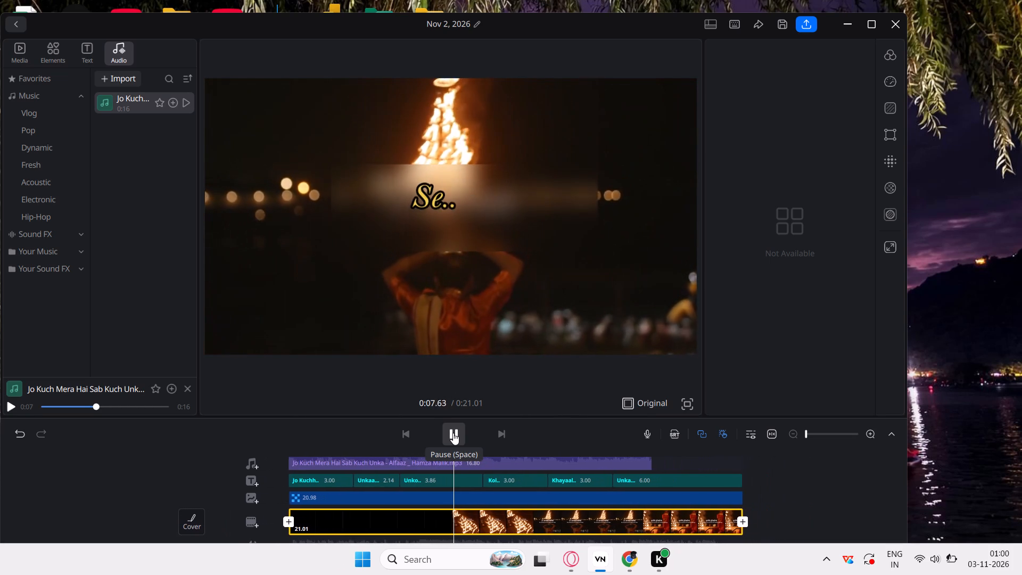
pyautogui.click(453, 433)
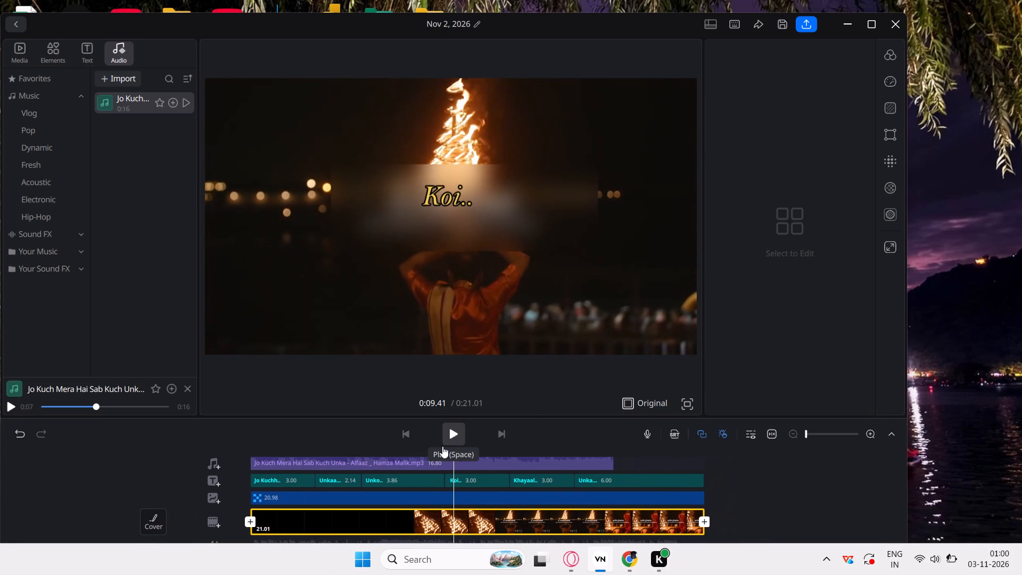
pyautogui.scroll(-1, 404, 477)
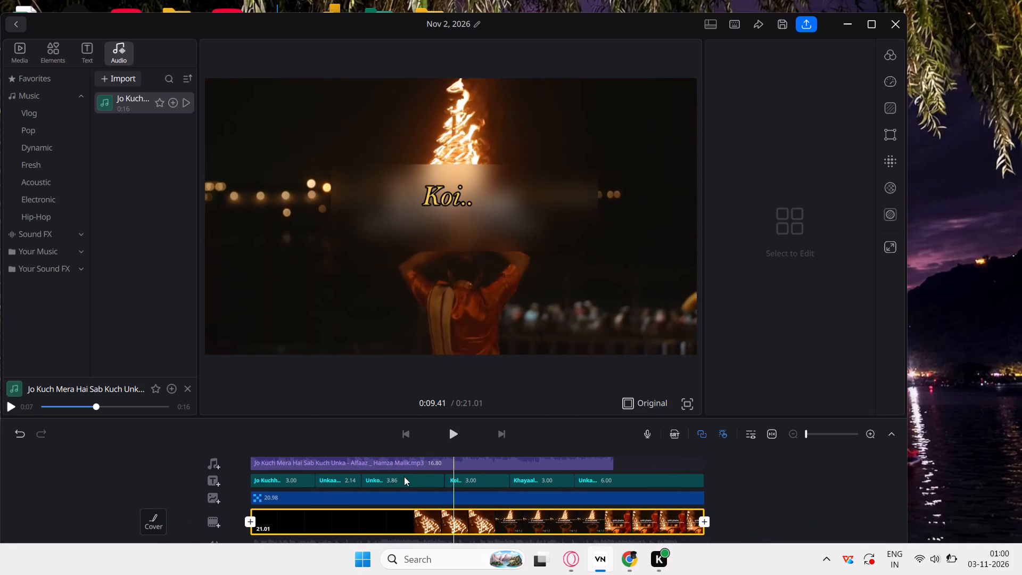
pyautogui.scroll(-1, 404, 477)
pyautogui.hscroll(7, 404, 477)
pyautogui.hscroll(-1, 404, 477)
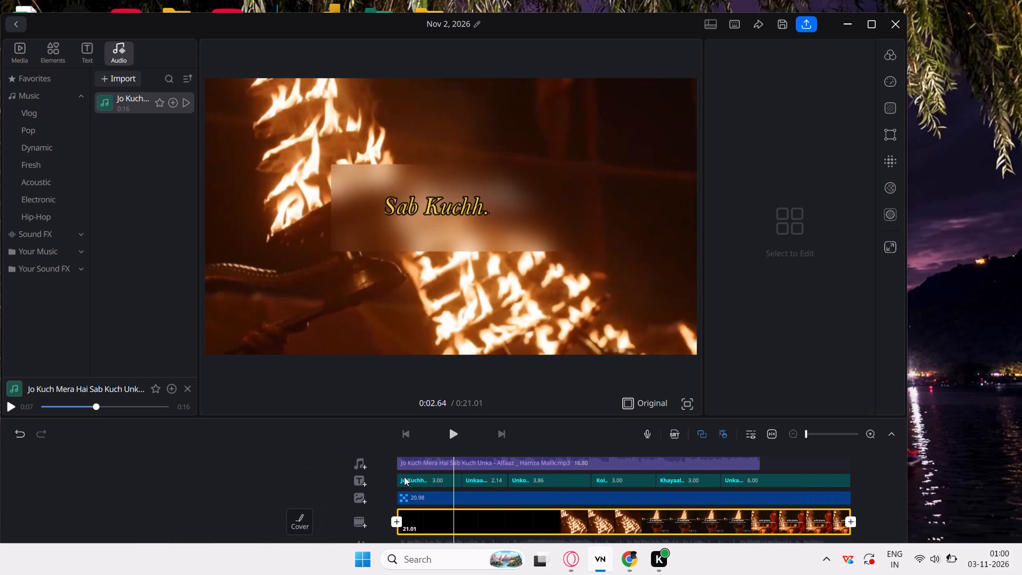
pyautogui.hscroll(-2, 404, 477)
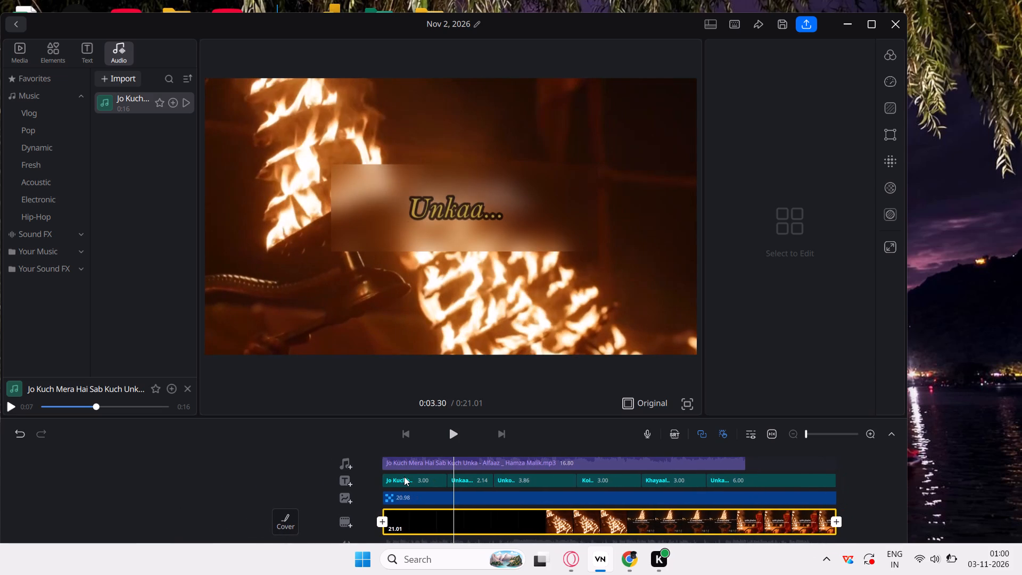
pyautogui.hscroll(-1, 404, 477)
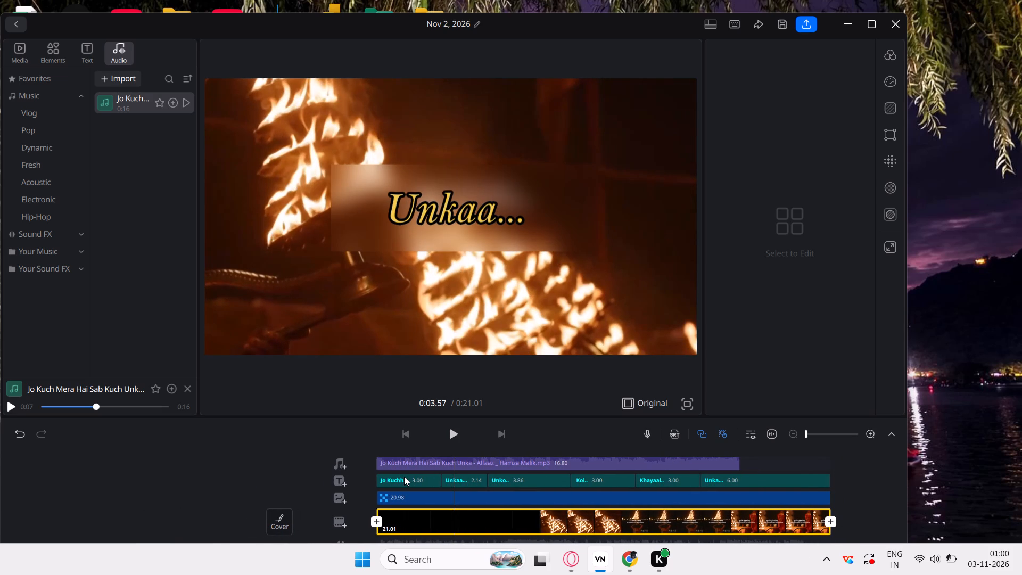
pyautogui.click(449, 429)
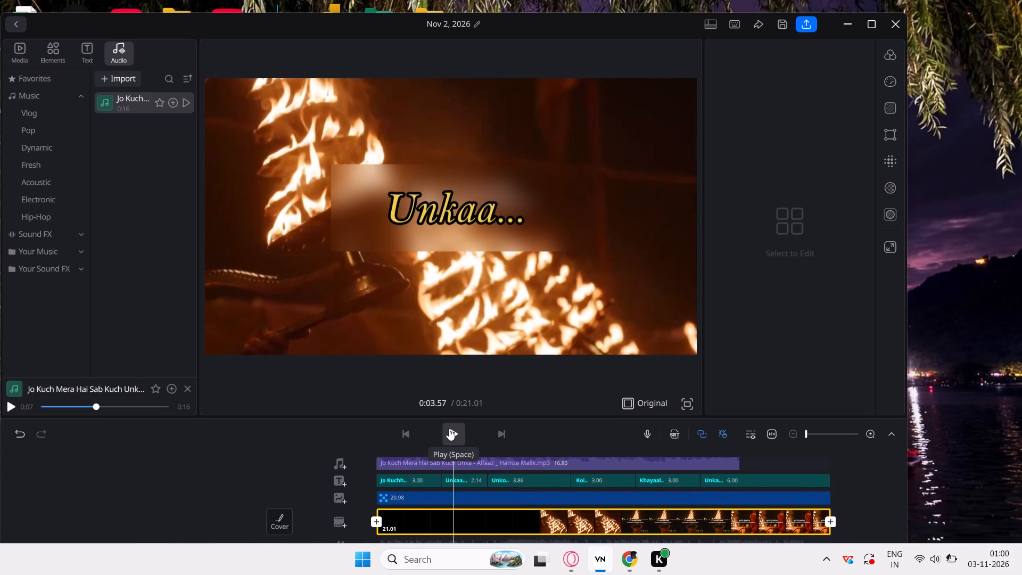
pyautogui.click(449, 429)
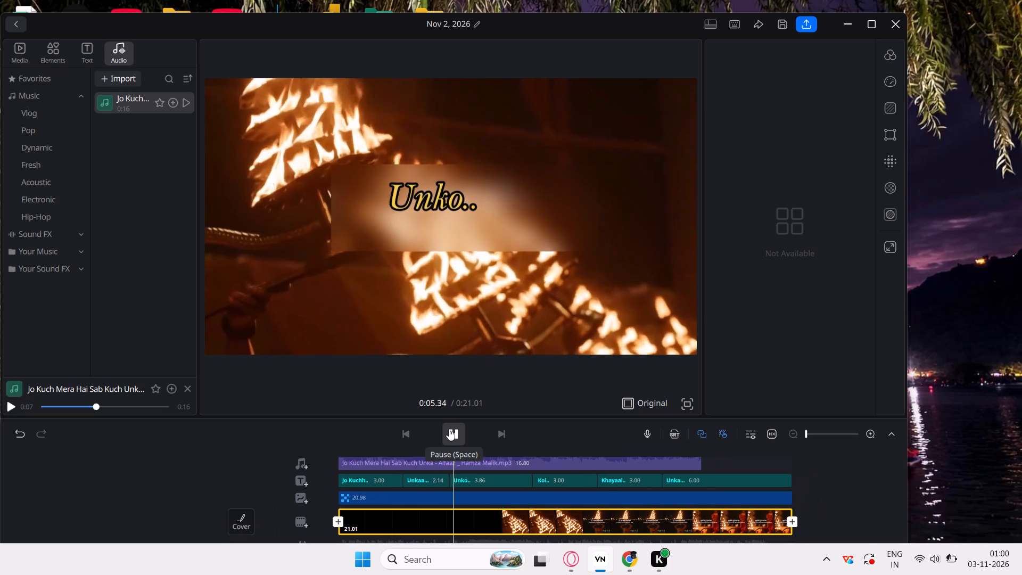
# Correct the first line of the "Unko.." caption text to "Unse..".
pyautogui.click(468, 482)
pyautogui.click(376, 453)
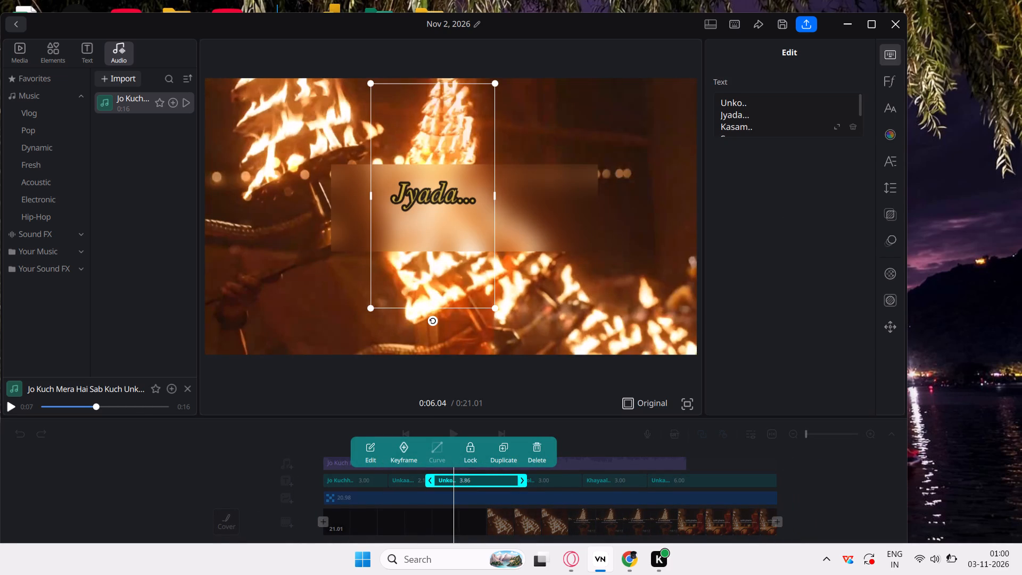
pyautogui.click(744, 104)
pyautogui.press('Left')
pyautogui.press('BackSpace')
pyautogui.press('BackSpace')
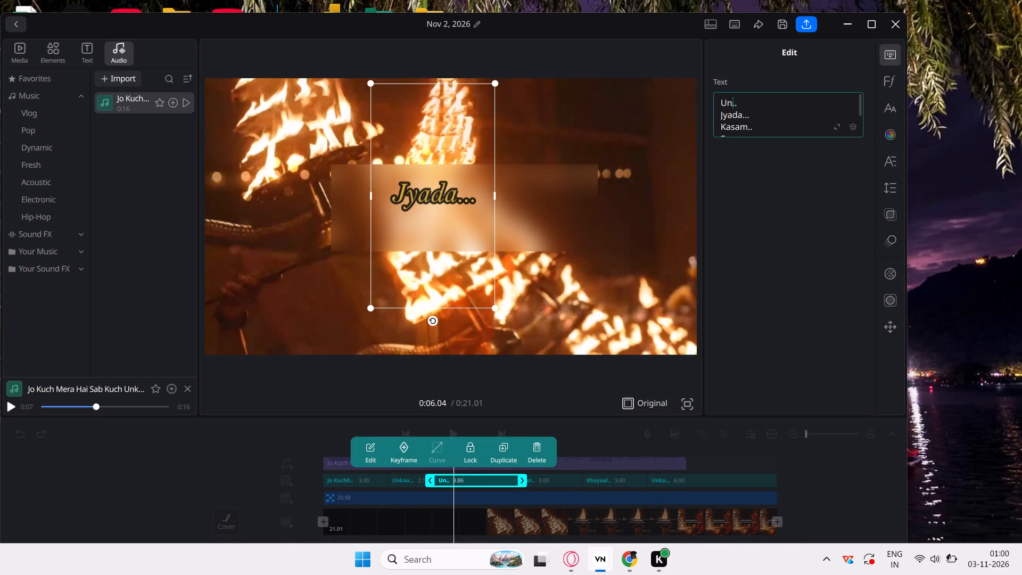
pyautogui.write('se')
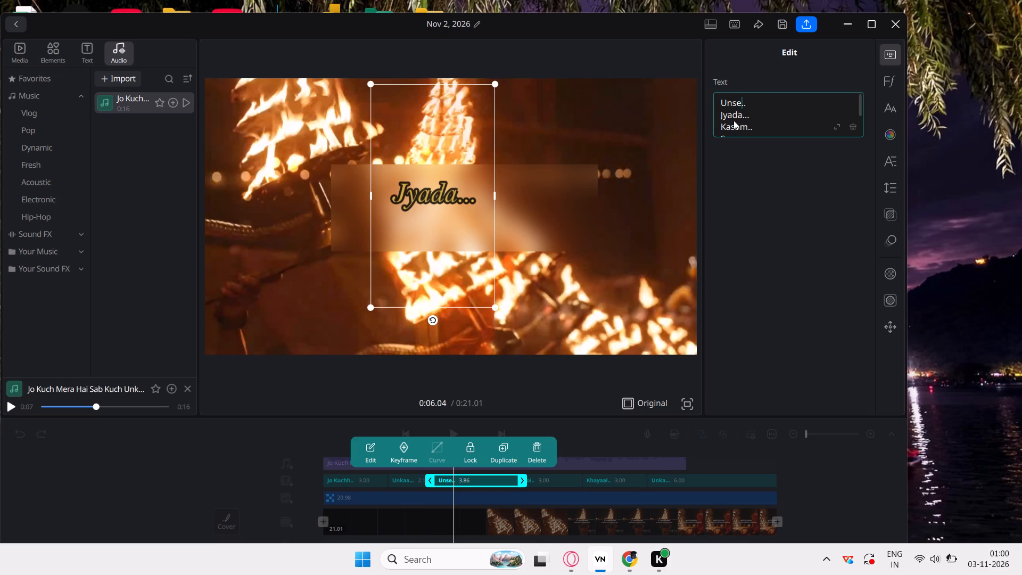
pyautogui.click(636, 437)
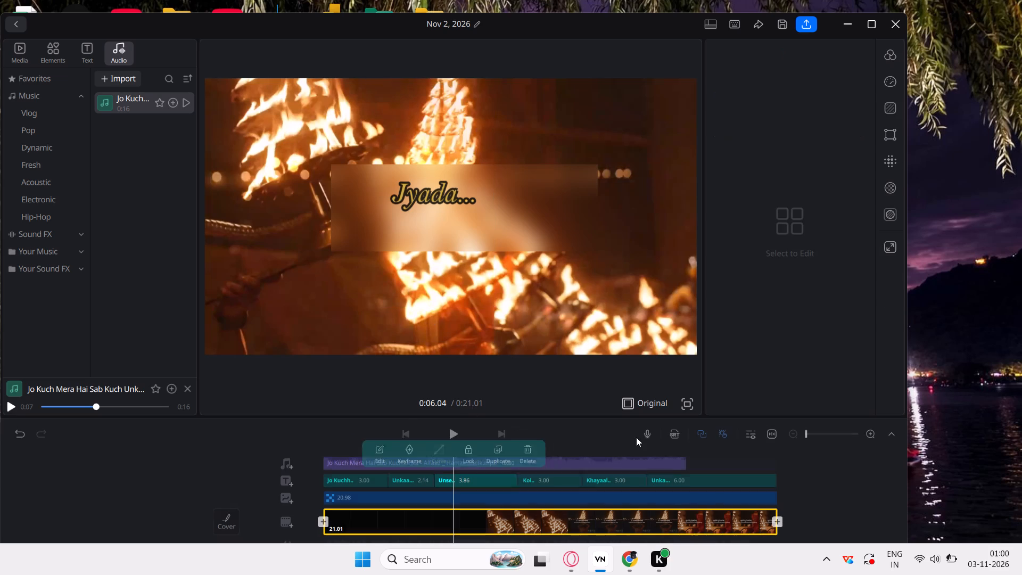
# Play on through the "Unse.." caption and correct its last line to "tumko".
pyautogui.click(455, 434)
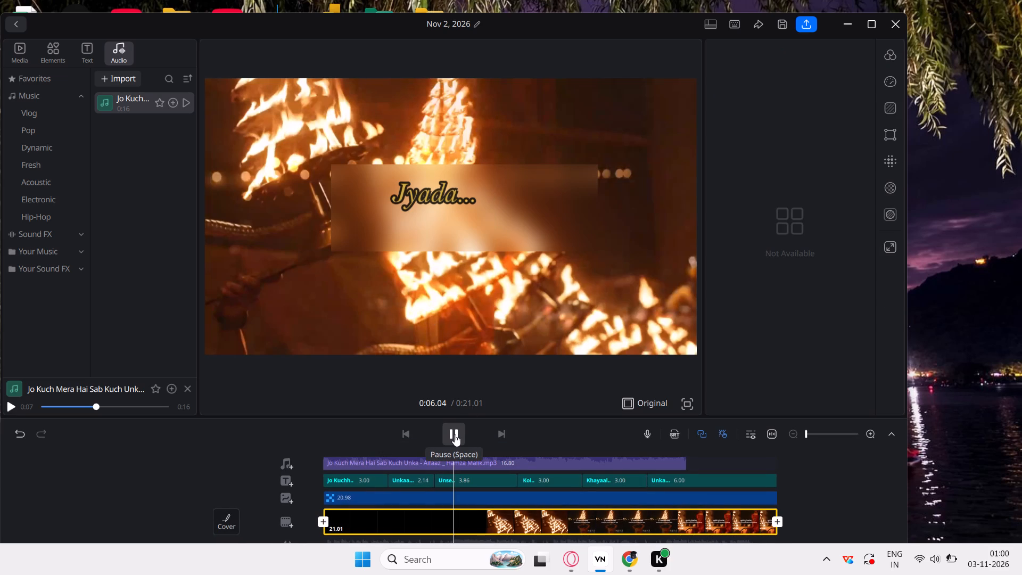
pyautogui.click(455, 434)
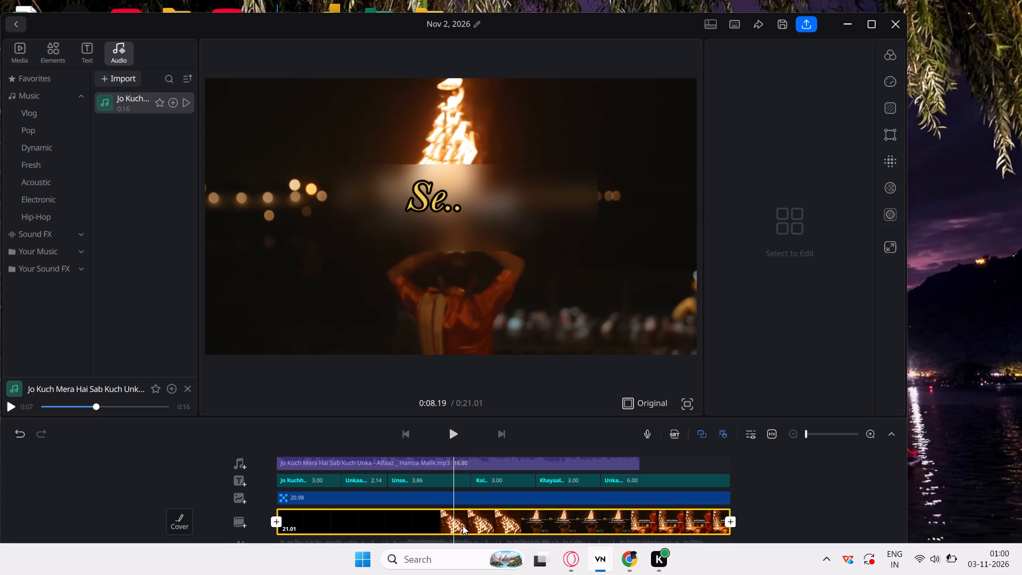
pyautogui.click(444, 472)
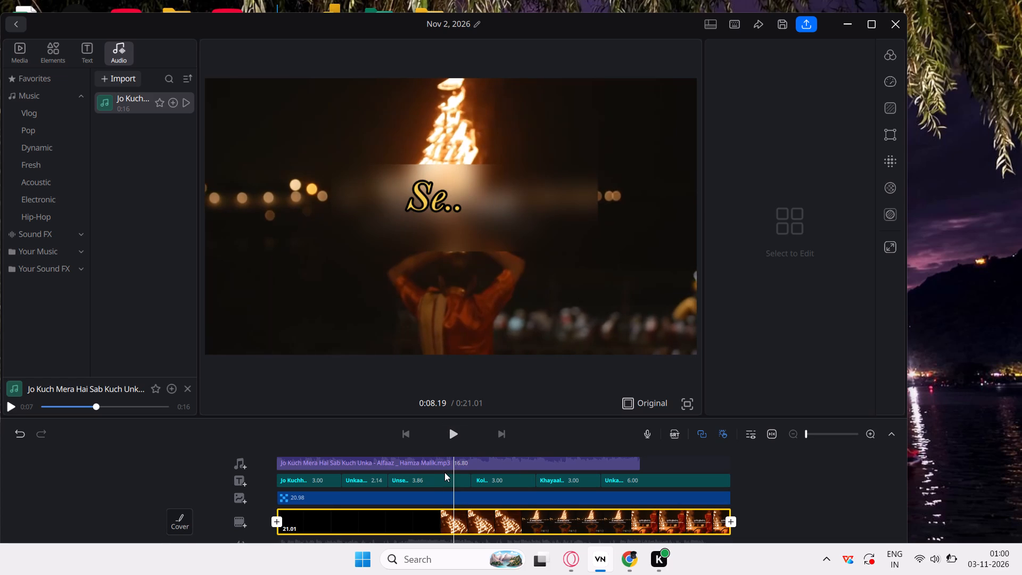
pyautogui.click(446, 481)
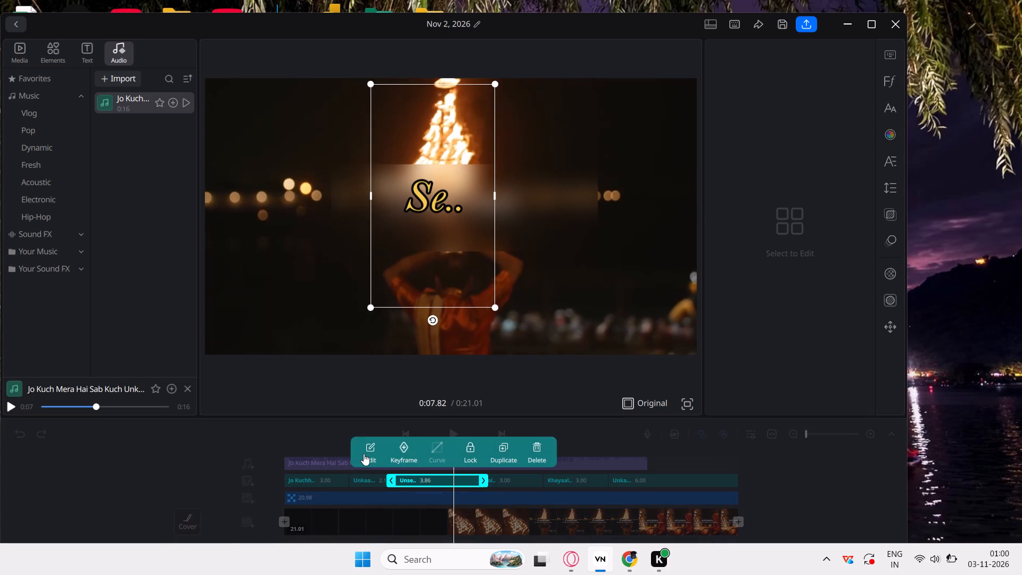
pyautogui.click(362, 453)
pyautogui.scroll(-2, 755, 116)
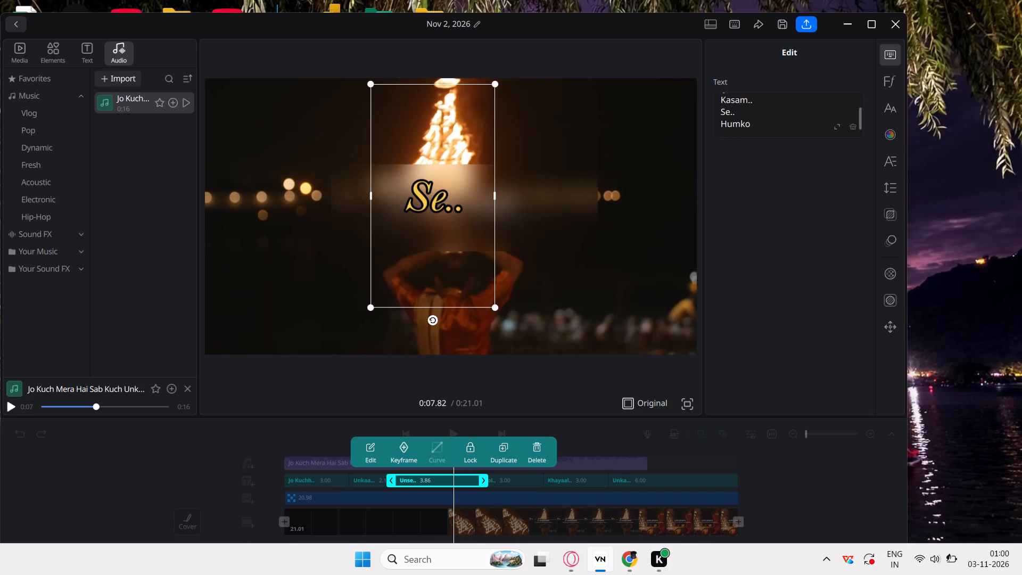
pyautogui.click(729, 112)
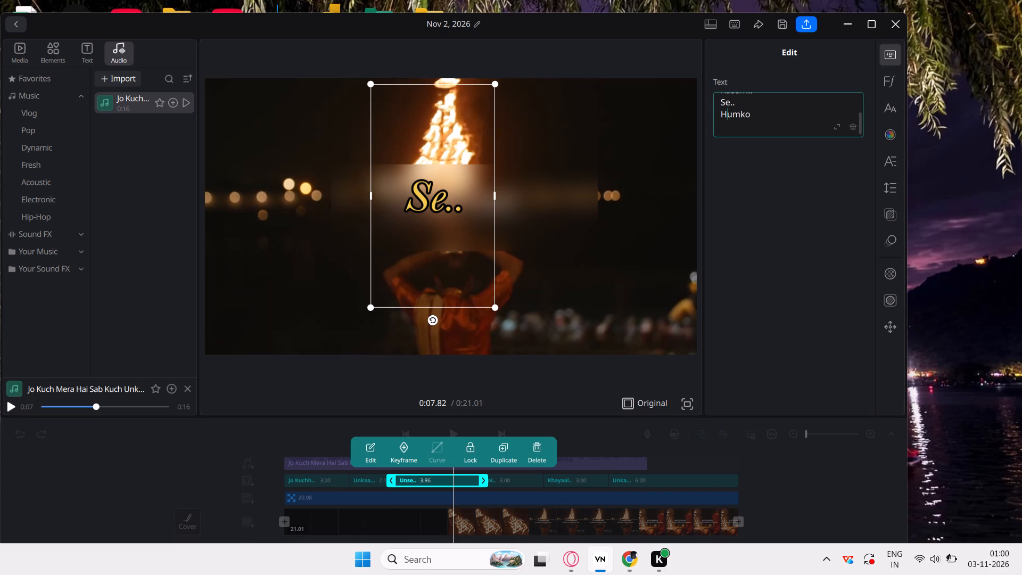
pyautogui.press('BackSpace')
pyautogui.press('t')
pyautogui.click(664, 289)
pyautogui.click(447, 435)
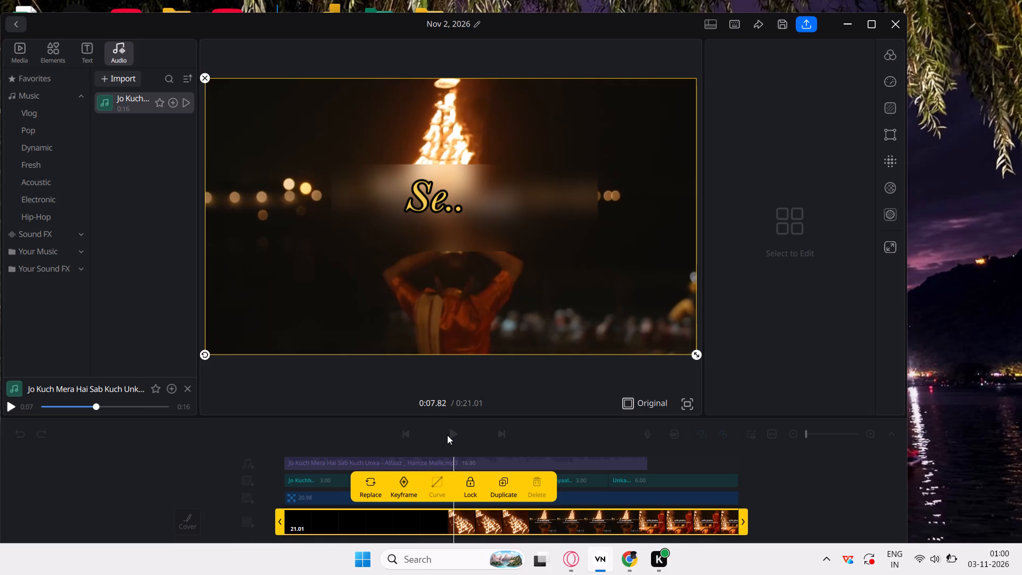
# Play on to the final "Unka..." caption, move it to the centre of the blurred area and enlarge it slightly.
pyautogui.click(447, 435)
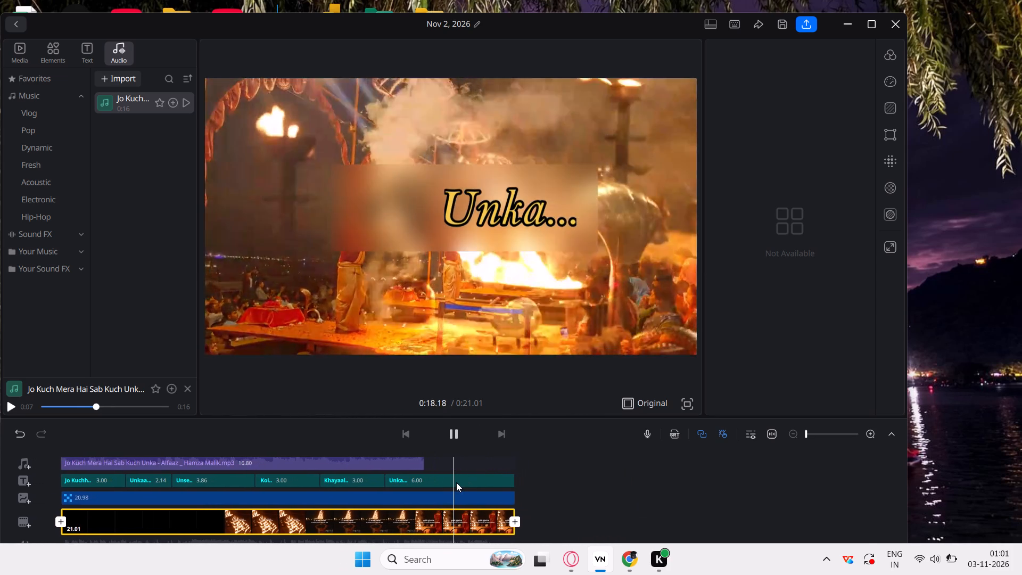
pyautogui.click(456, 482)
pyautogui.moveTo(469, 208); pyautogui.dragTo(436, 209)
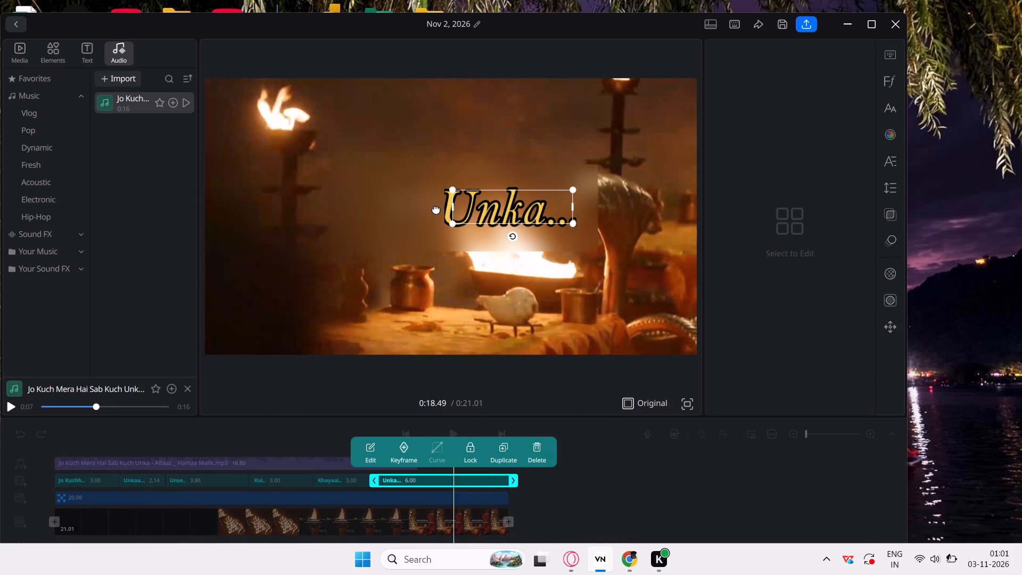
pyautogui.moveTo(436, 209); pyautogui.dragTo(400, 205)
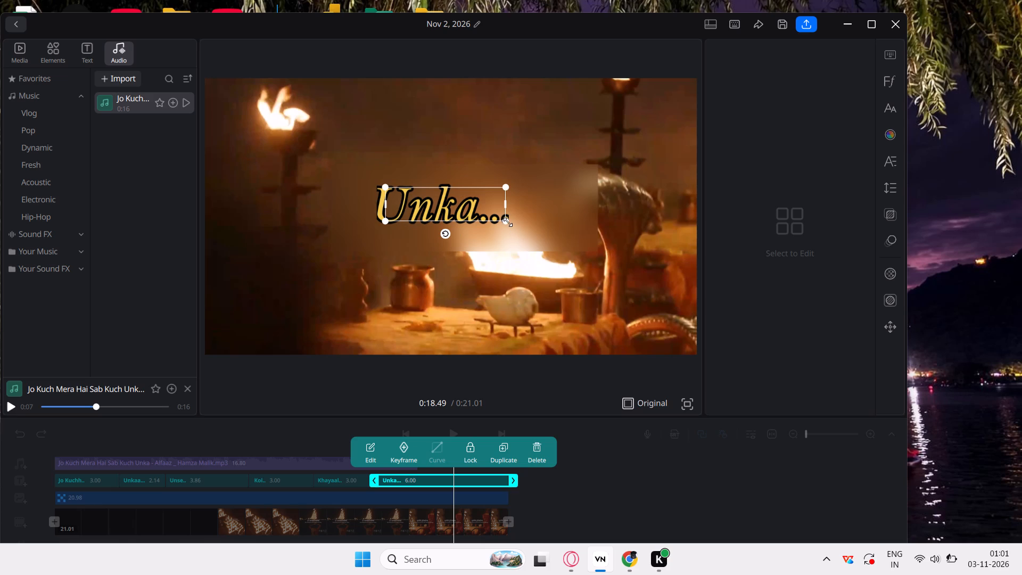
pyautogui.moveTo(508, 222); pyautogui.dragTo(516, 229)
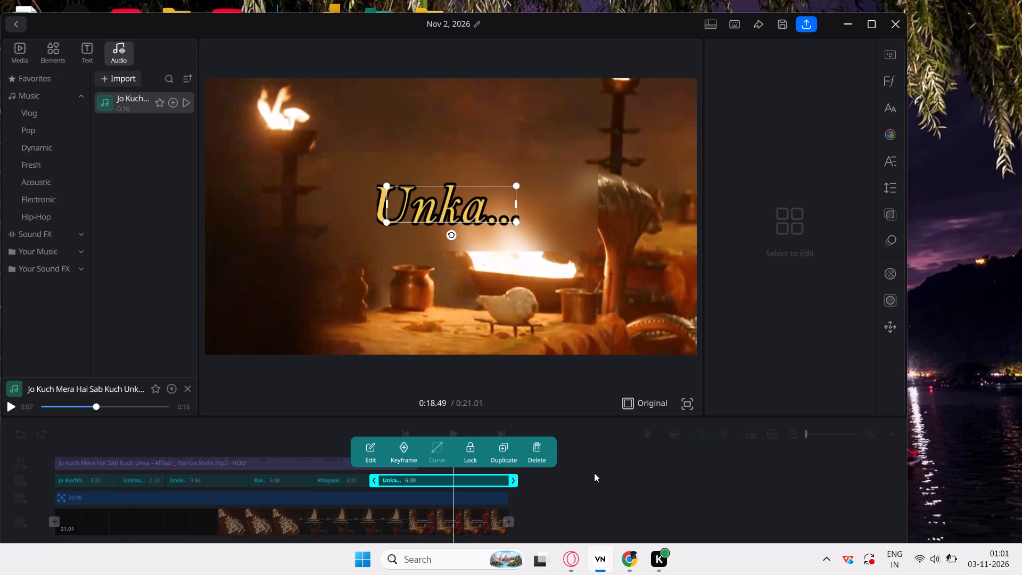
pyautogui.click(594, 473)
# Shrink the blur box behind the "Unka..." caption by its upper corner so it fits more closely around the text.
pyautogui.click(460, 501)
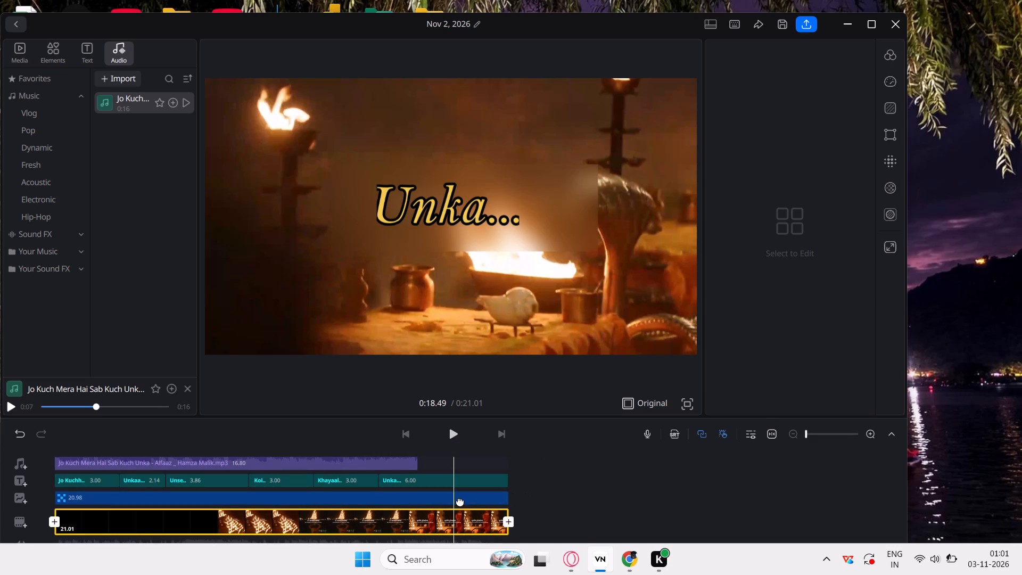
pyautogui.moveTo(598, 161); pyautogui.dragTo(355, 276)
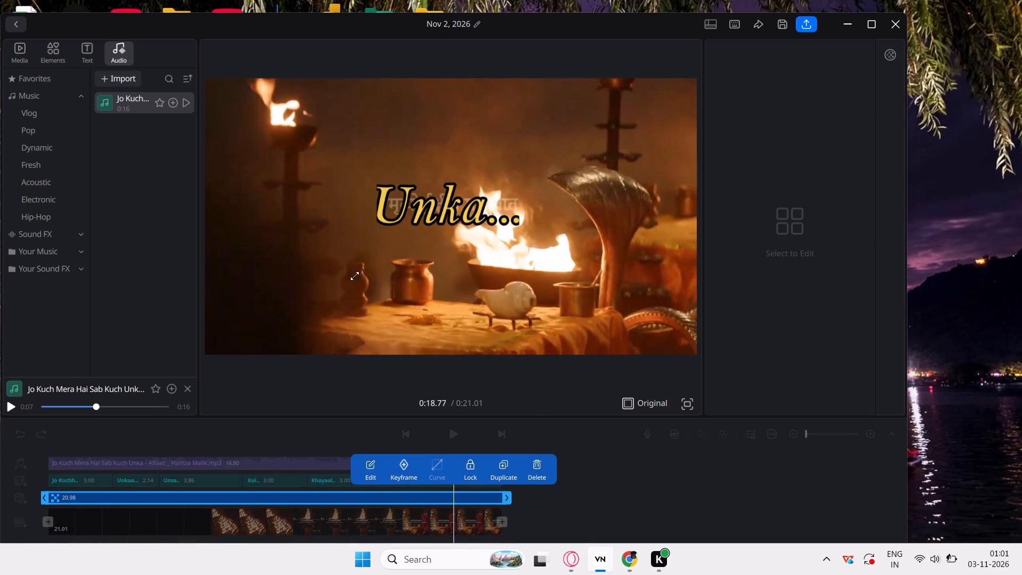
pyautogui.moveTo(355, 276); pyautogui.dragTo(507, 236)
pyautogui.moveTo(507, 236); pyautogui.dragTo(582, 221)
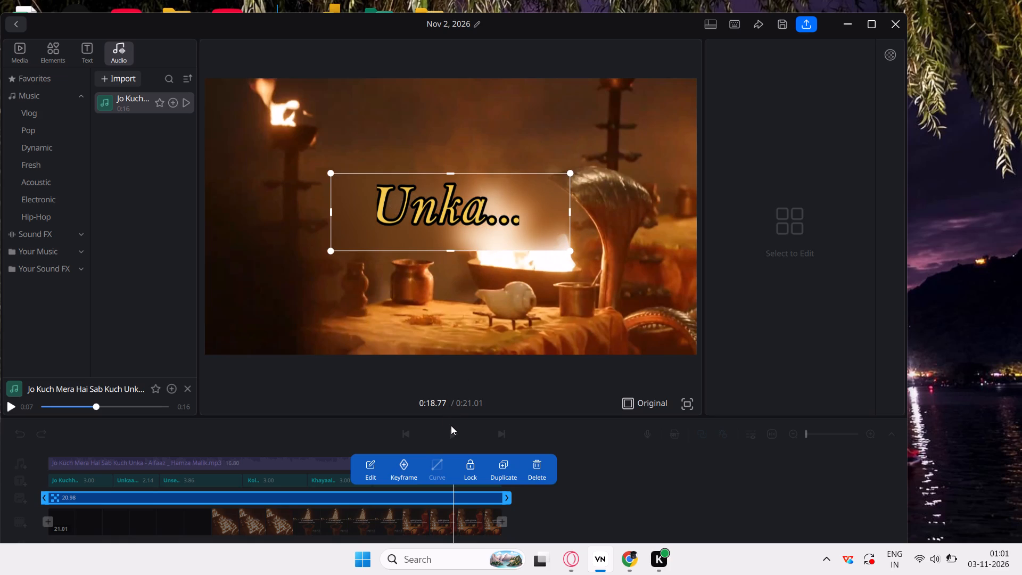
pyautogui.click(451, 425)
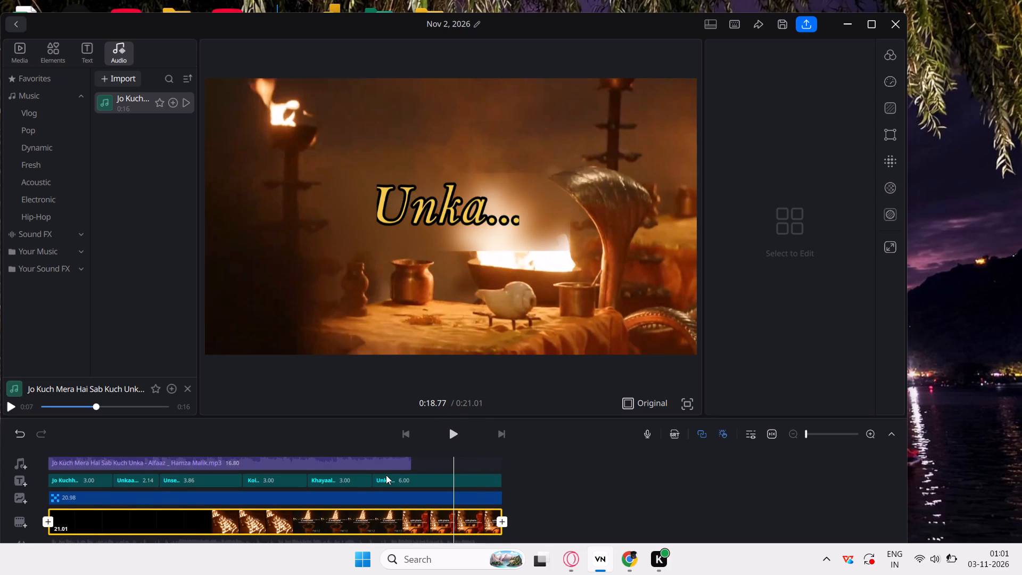
# Return to the opening "Mera hai.." caption and enlarge the blur box to cover the original text "When life gets tough".
pyautogui.hscroll(4, 386, 475)
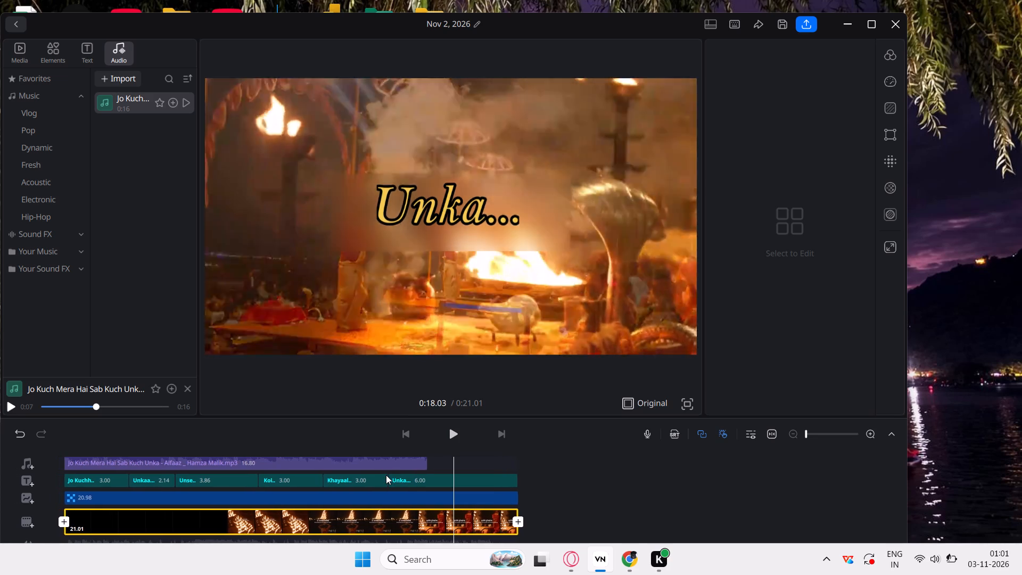
pyautogui.hscroll(1, 386, 475)
pyautogui.hscroll(20, 386, 475)
pyautogui.hscroll(3, 386, 475)
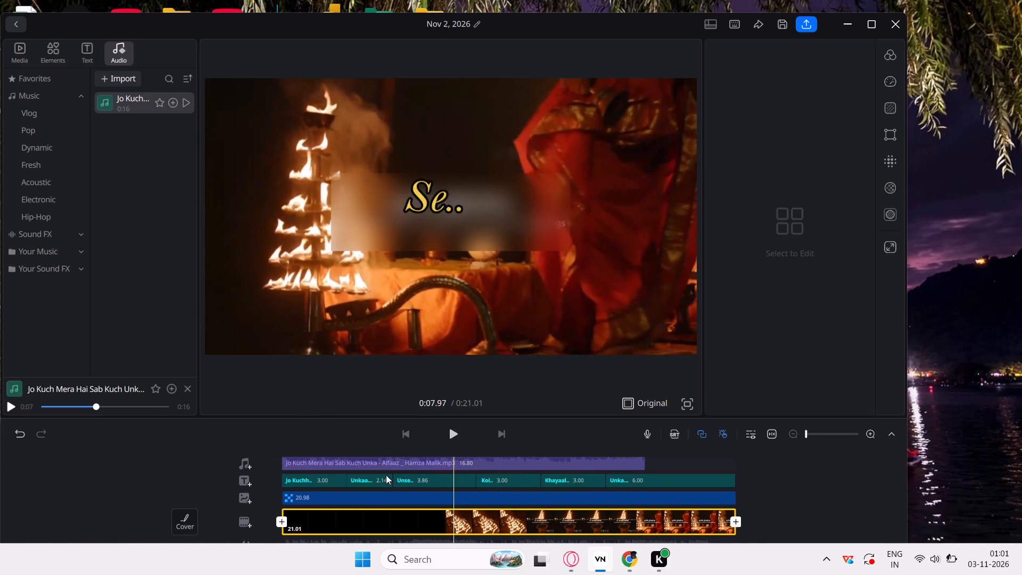
pyautogui.hscroll(18, 386, 475)
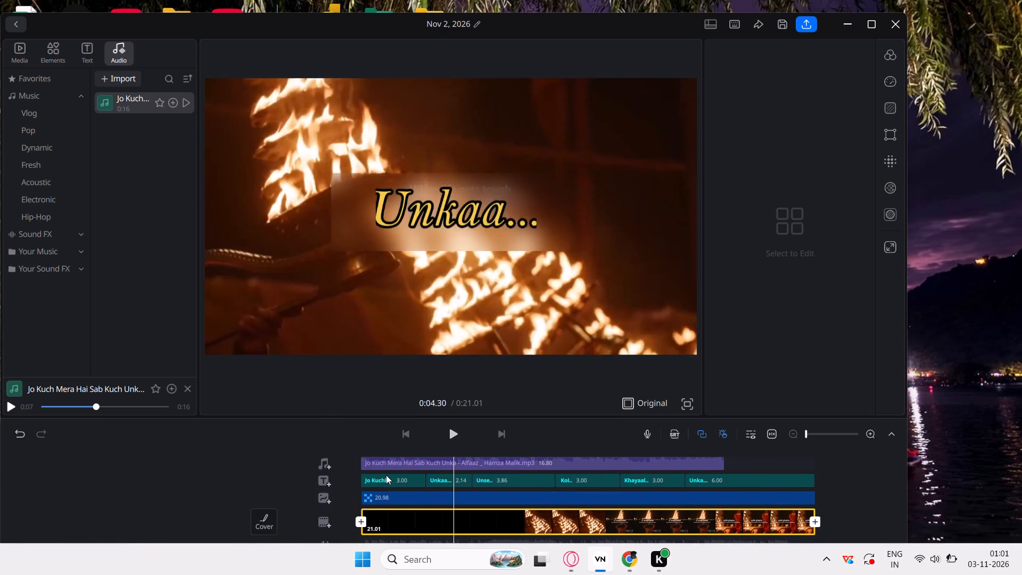
pyautogui.hscroll(5, 386, 475)
pyautogui.click(455, 495)
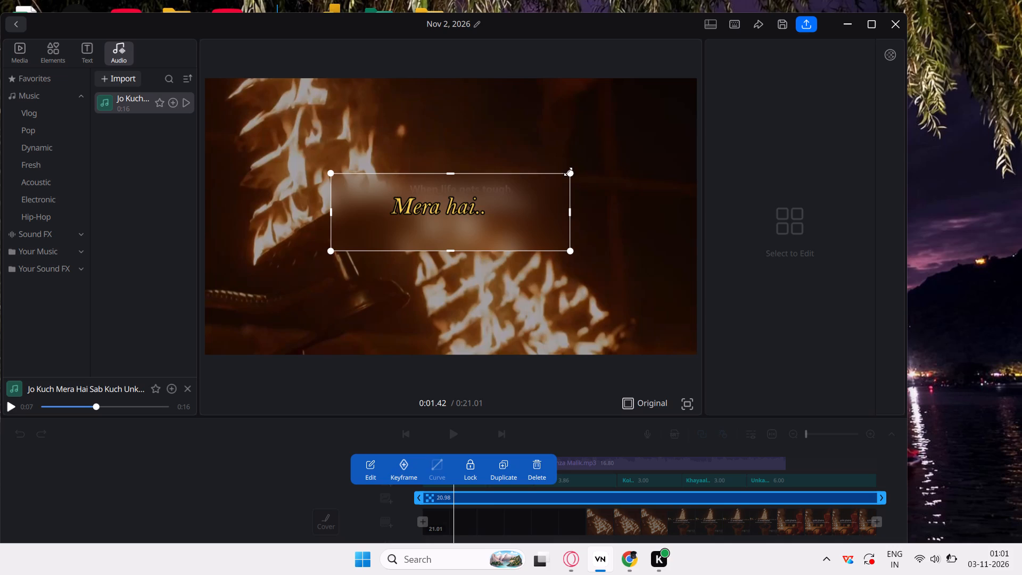
pyautogui.moveTo(568, 171); pyautogui.dragTo(582, 151)
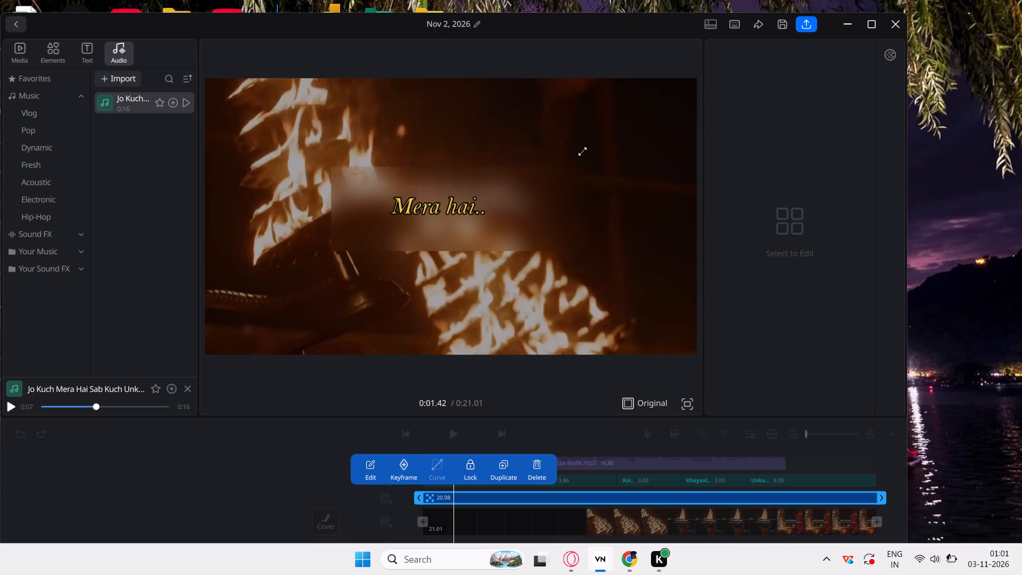
pyautogui.moveTo(582, 151); pyautogui.dragTo(589, 146)
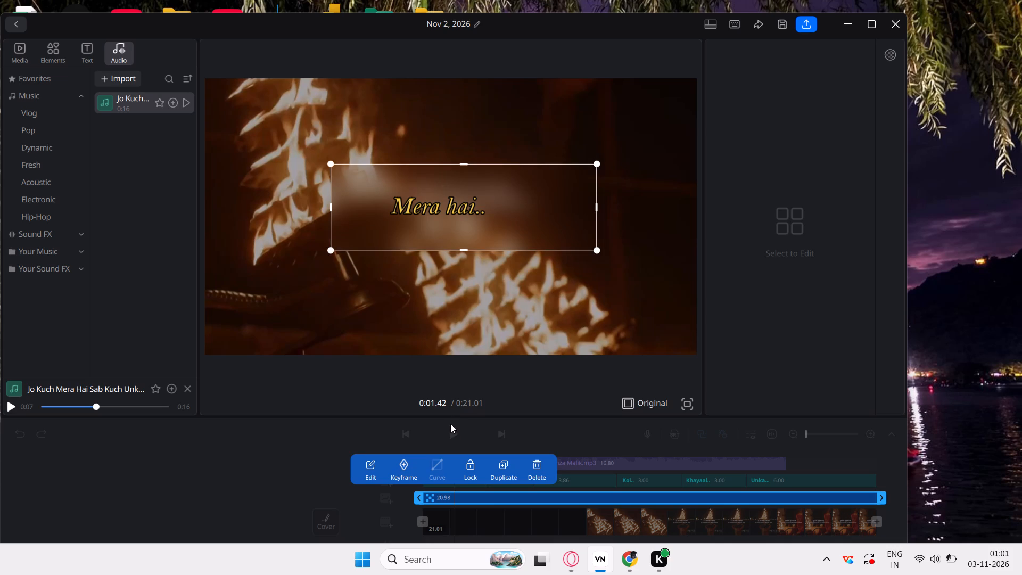
pyautogui.click(451, 432)
# Play the video to the end of the song and trim the end of the final "Unka..." caption, giving a duration of 2.63 s.
pyautogui.click(451, 432)
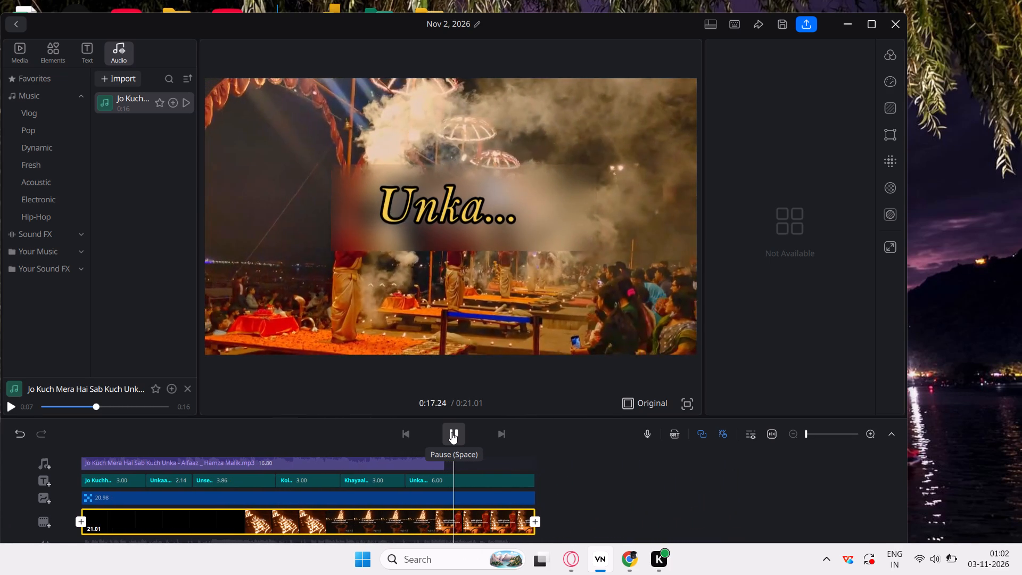
pyautogui.click(416, 476)
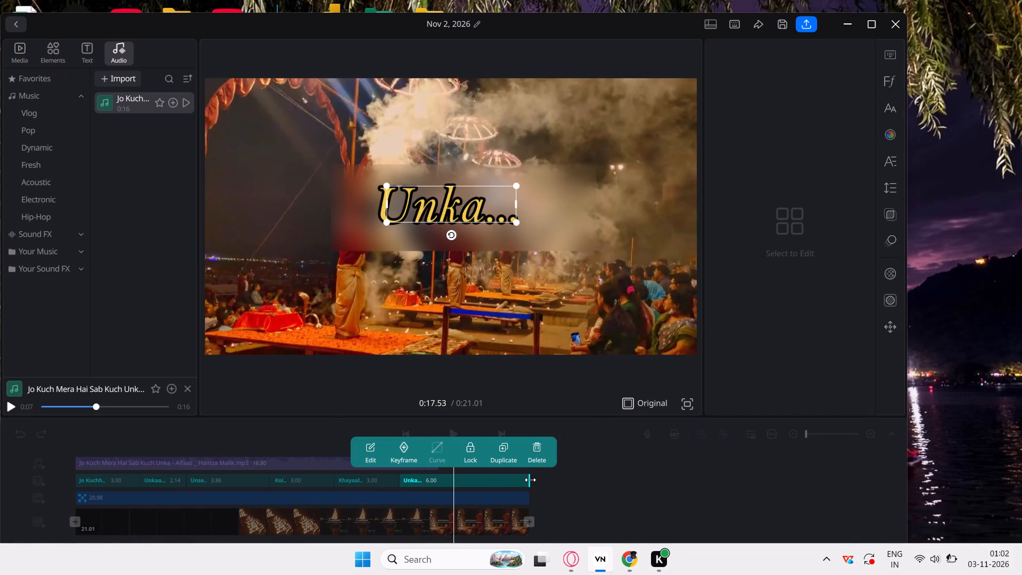
pyautogui.moveTo(530, 480); pyautogui.dragTo(457, 476)
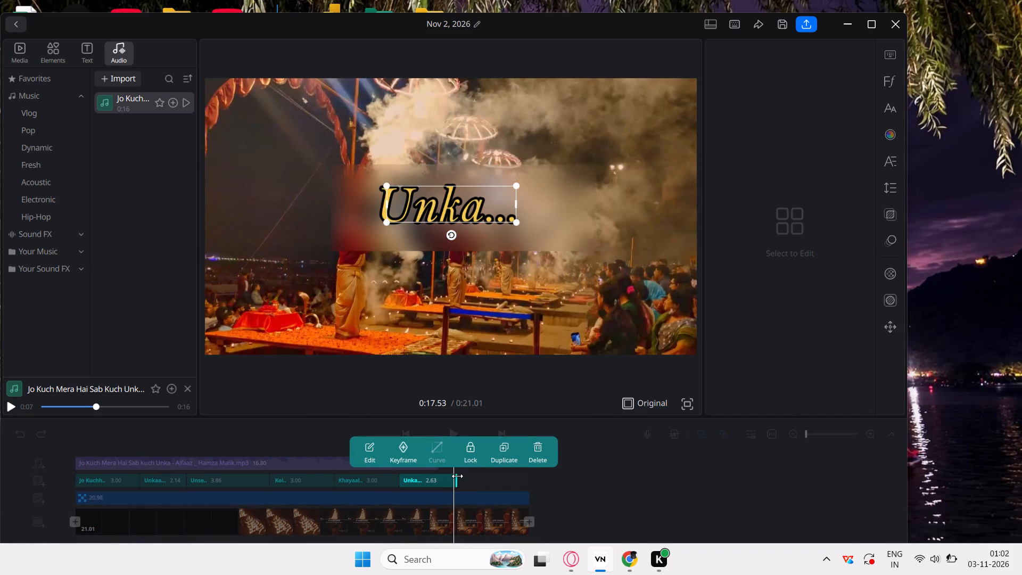
# Trim the end of the blur box's timeline clip back to about the end of the final "Unka..." caption.
pyautogui.click(482, 496)
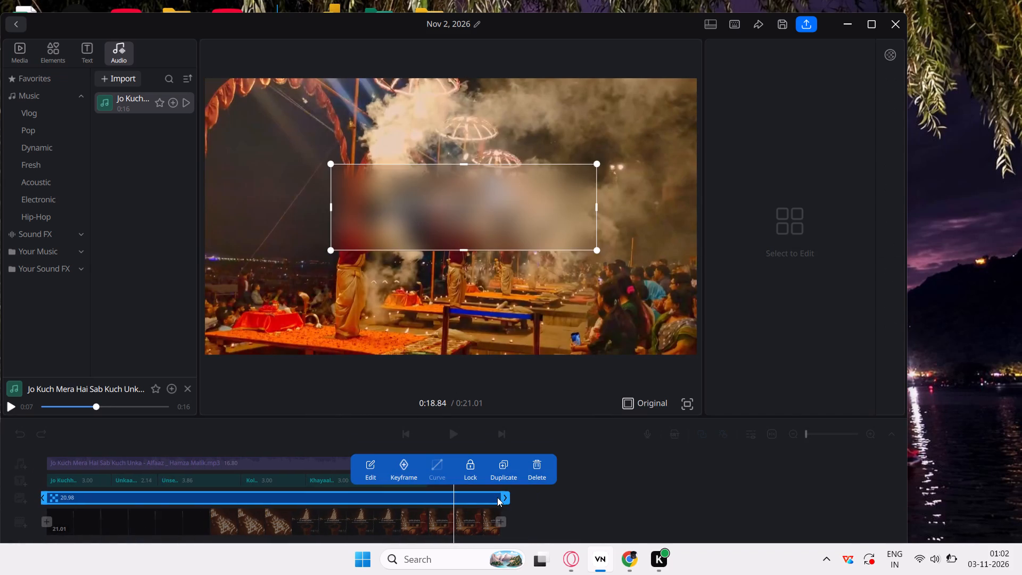
pyautogui.click(497, 497)
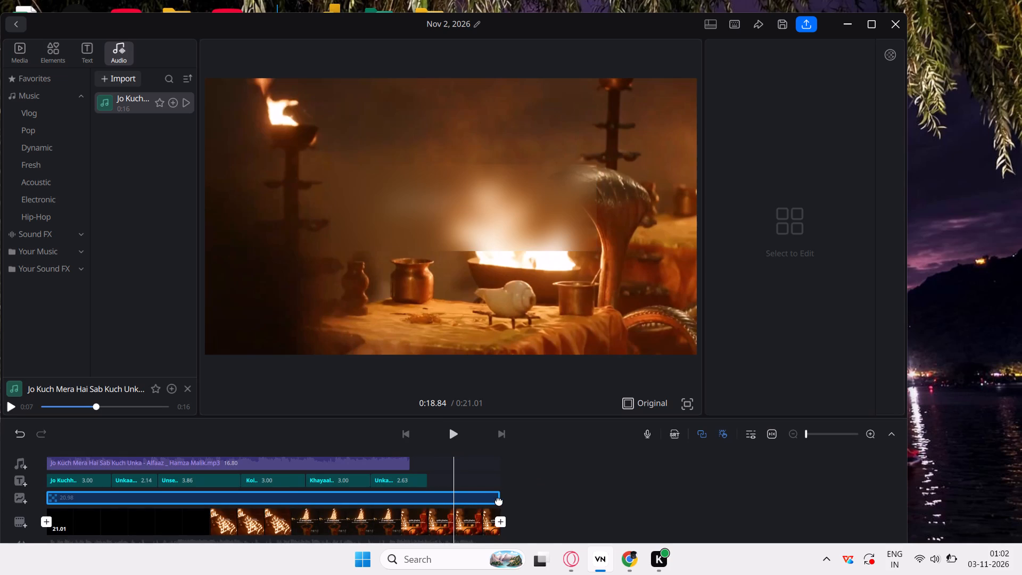
pyautogui.click(499, 500)
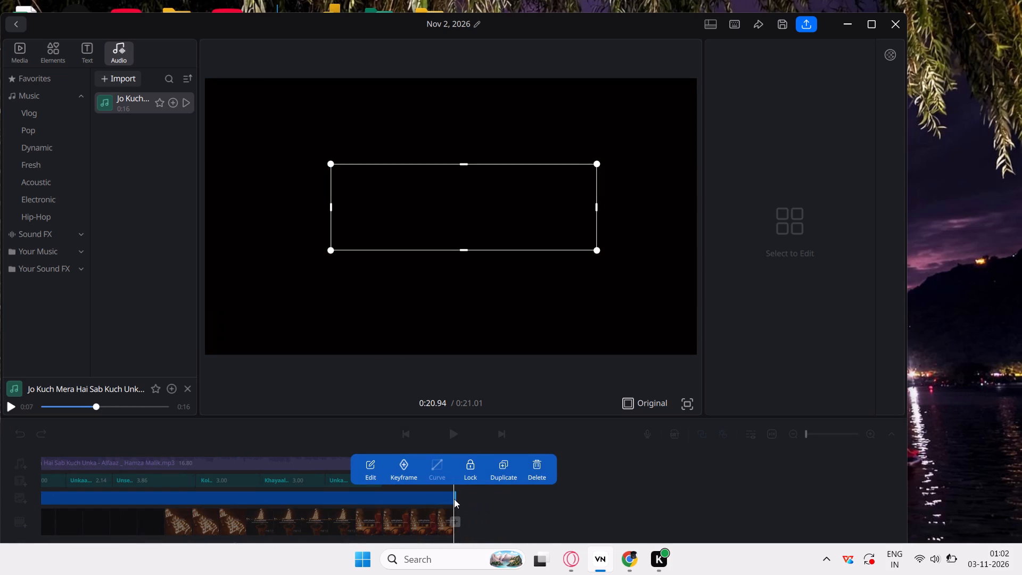
pyautogui.moveTo(454, 499); pyautogui.dragTo(436, 497)
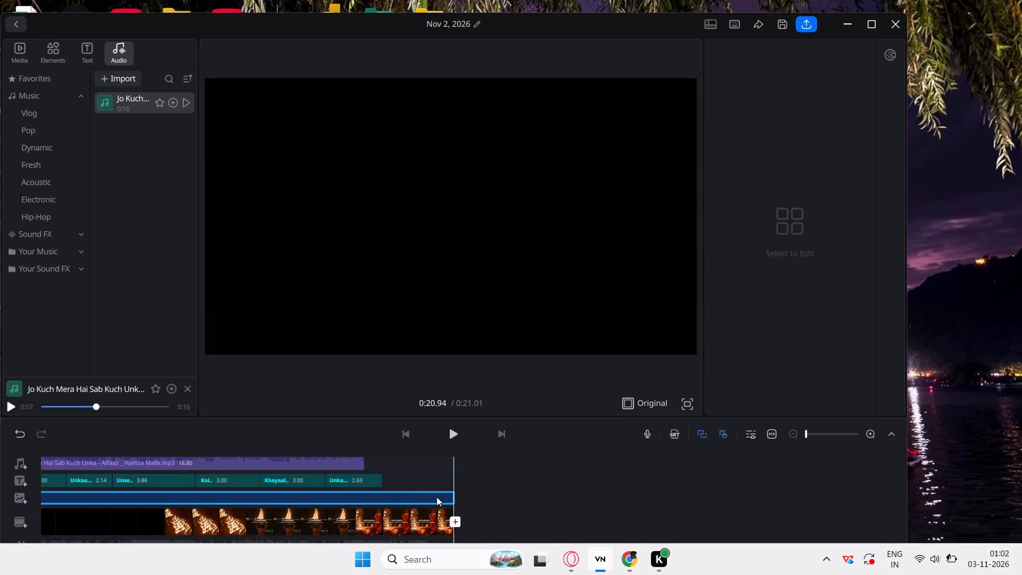
pyautogui.click(436, 497)
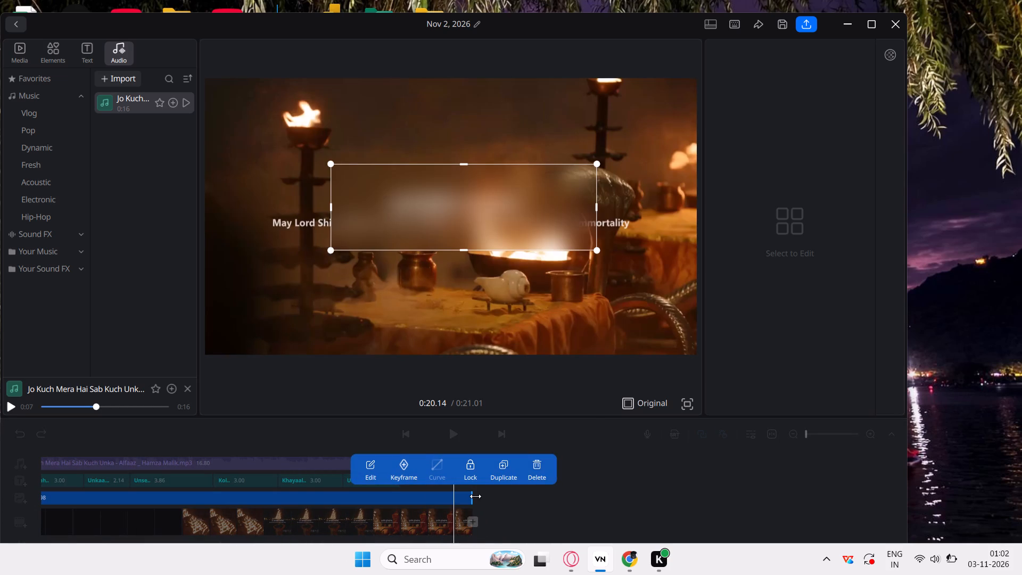
pyautogui.moveTo(475, 496); pyautogui.dragTo(402, 495)
pyautogui.click(402, 495)
# Trim the end of the main video clip to match the song's end, giving a duration of 16.80 s.
pyautogui.click(419, 513)
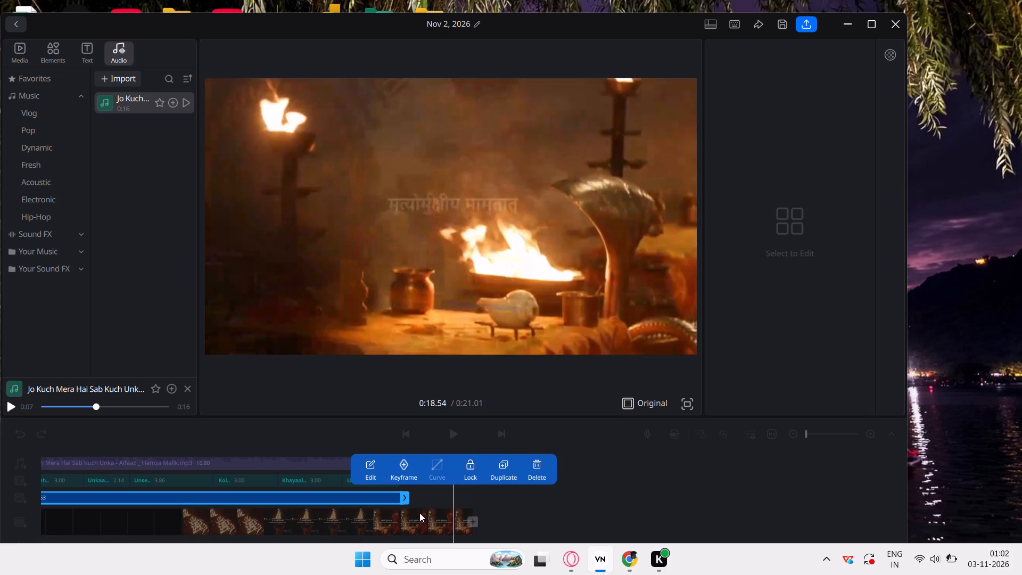
pyautogui.moveTo(512, 521); pyautogui.dragTo(494, 521)
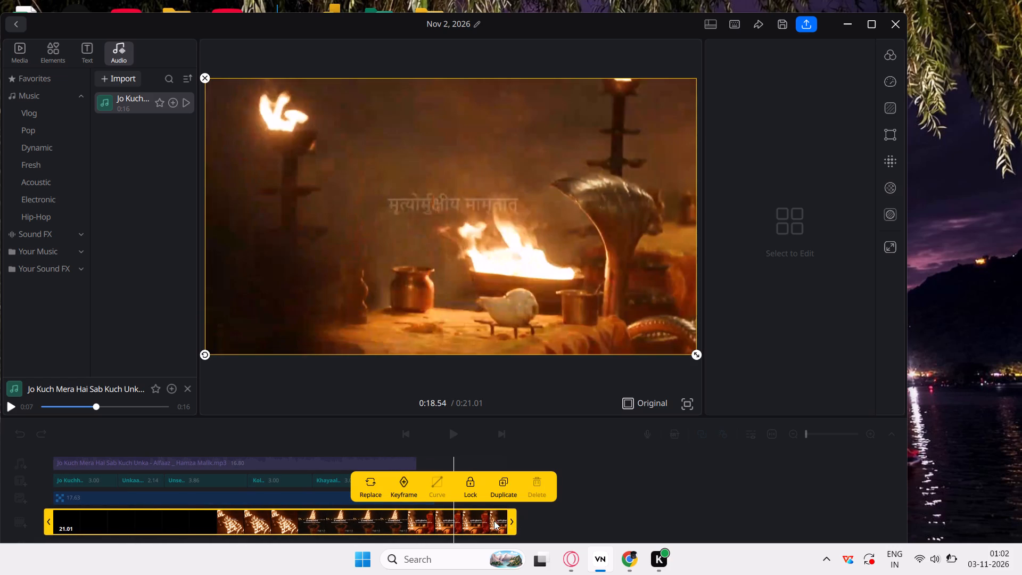
pyautogui.moveTo(494, 521); pyautogui.dragTo(426, 520)
pyautogui.click(495, 522)
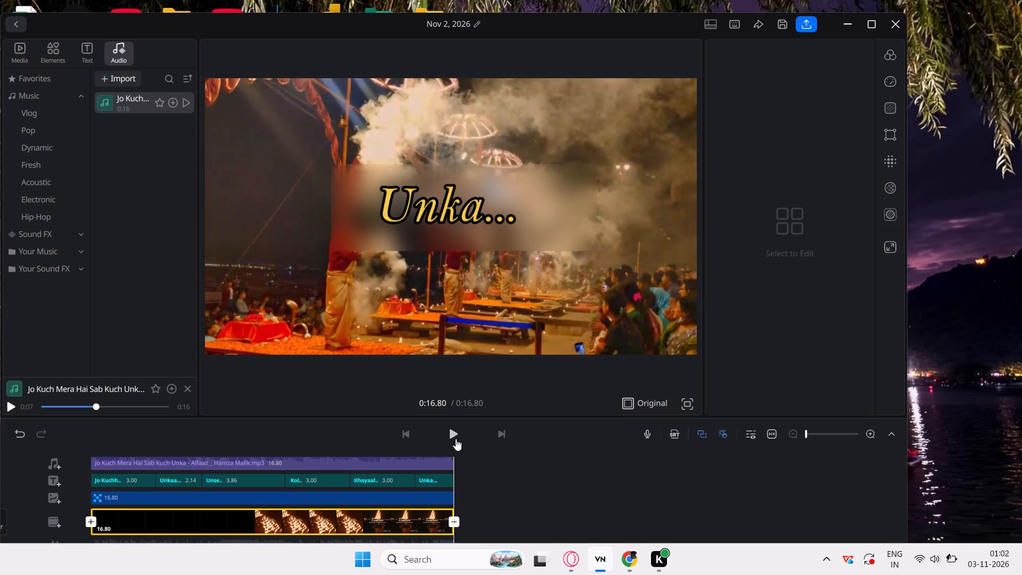
# Play the trimmed video through from start to end to review the captions, and return to the opening "Jo Kuchh.." caption.
pyautogui.click(448, 431)
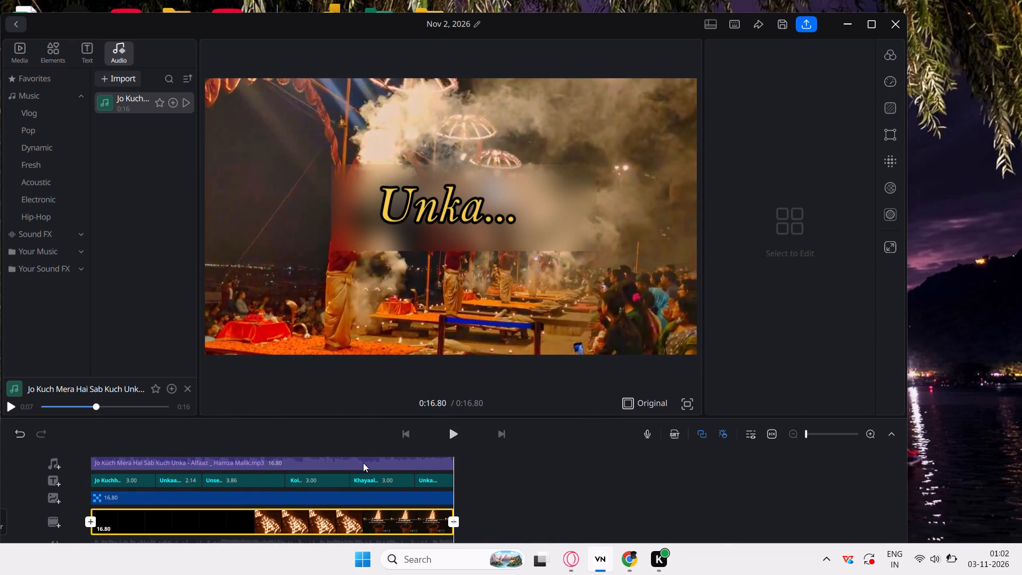
pyautogui.hscroll(20, 363, 463)
pyautogui.hscroll(17, 363, 463)
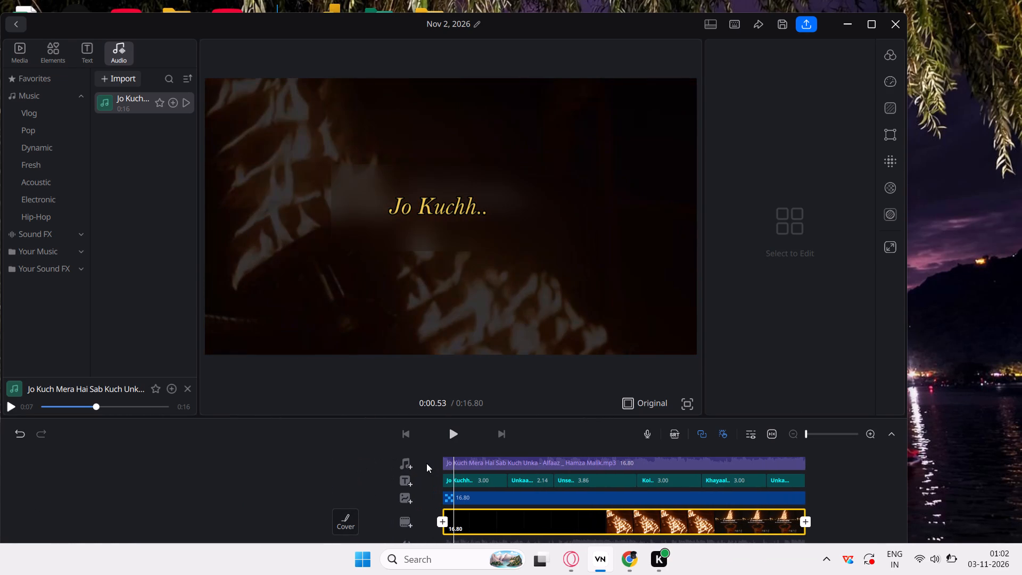
pyautogui.hscroll(5, 426, 463)
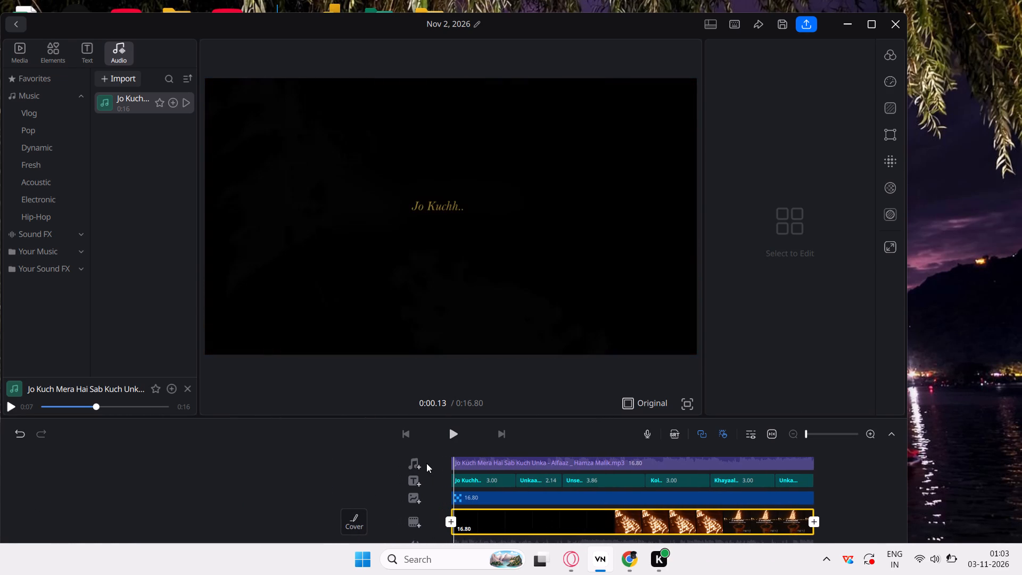
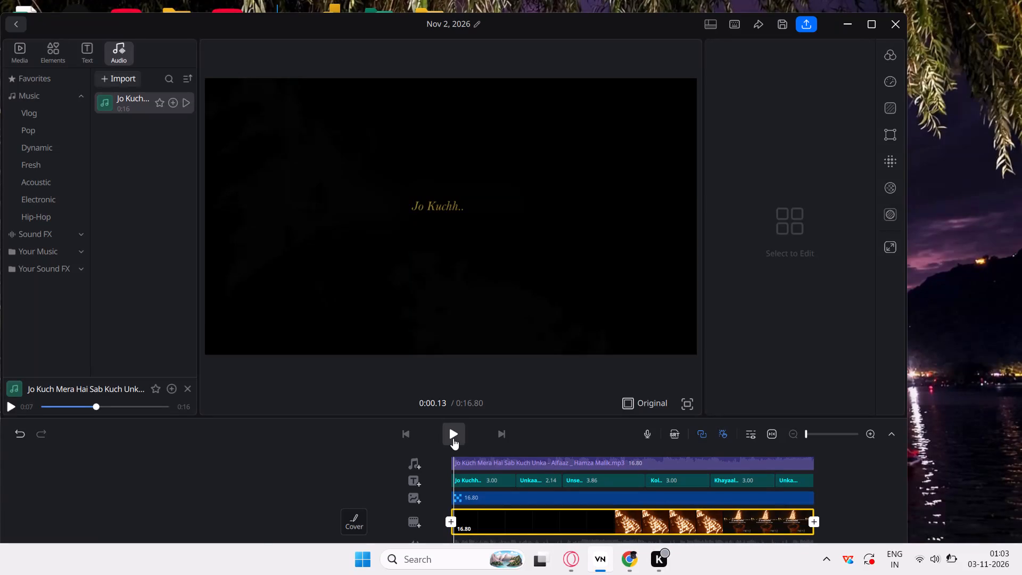
# Play the captioned video from the opening "Jo Kuchh.." caption.
pyautogui.click(453, 438)
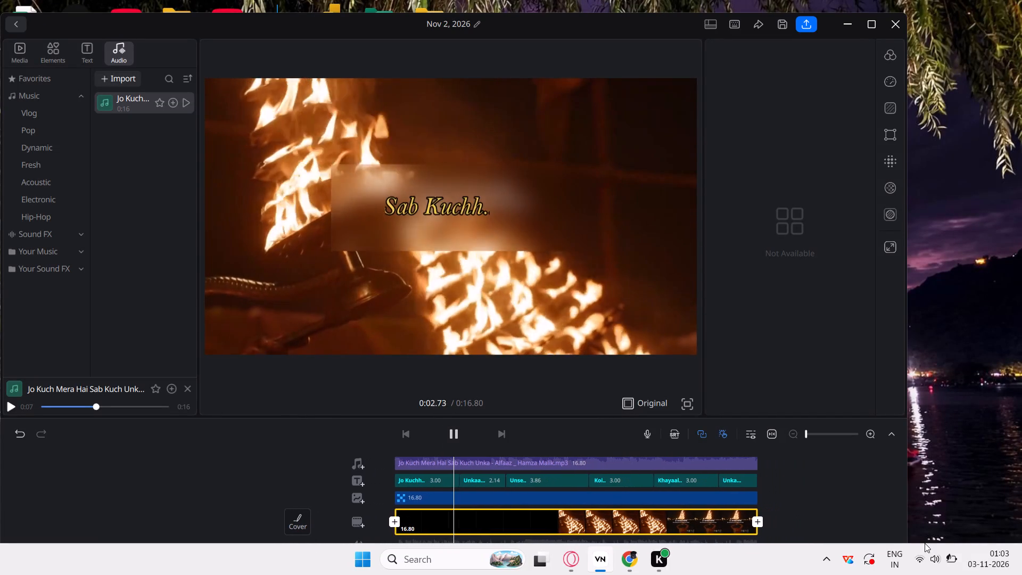
# Turn the Windows system volume down to silent while the video plays.
pyautogui.click(917, 556)
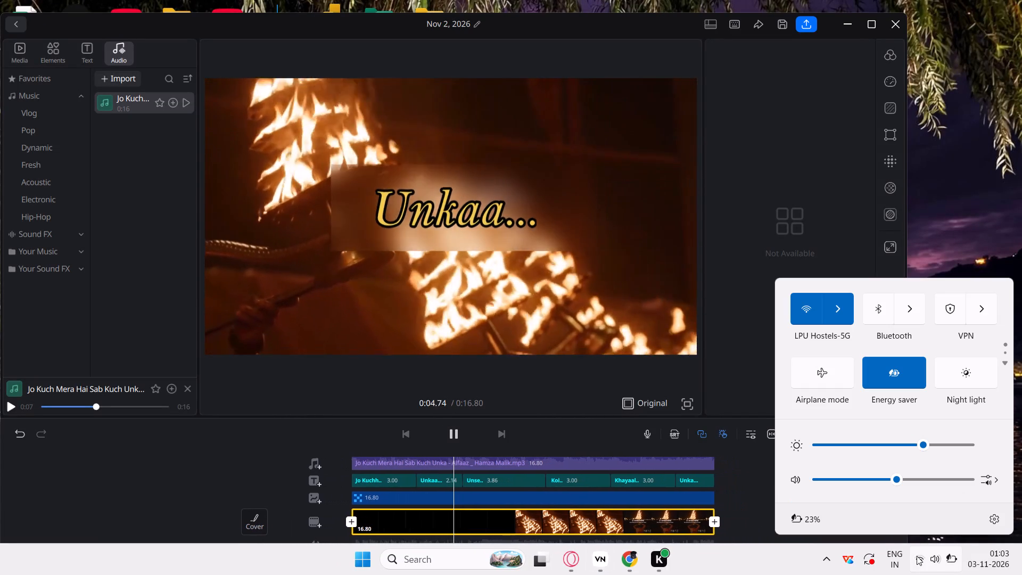
pyautogui.click(818, 478)
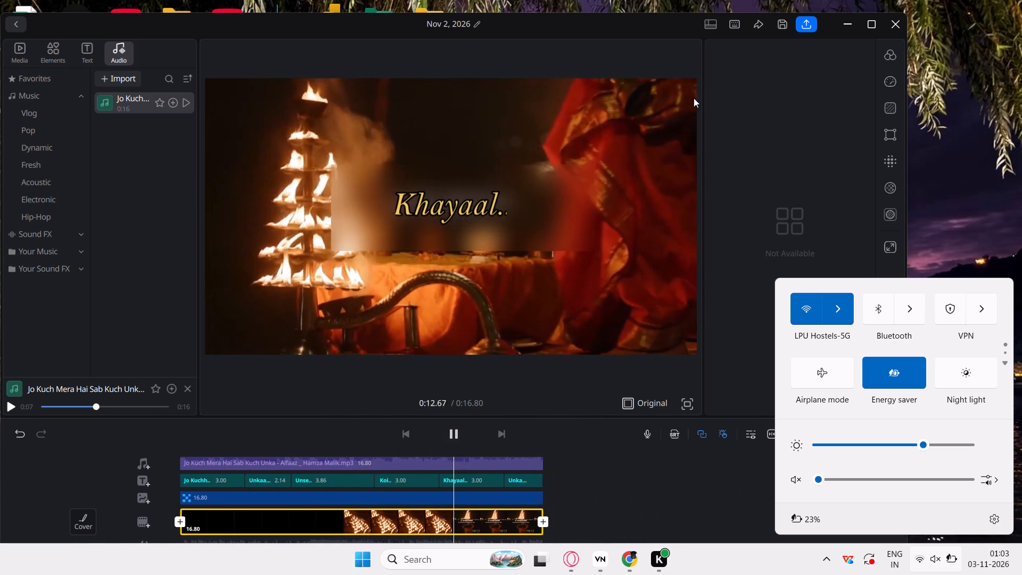
# Play the video from the "Koi.." caption to the end, and replay it from the start to review the captions over the blur box.
pyautogui.click(352, 487)
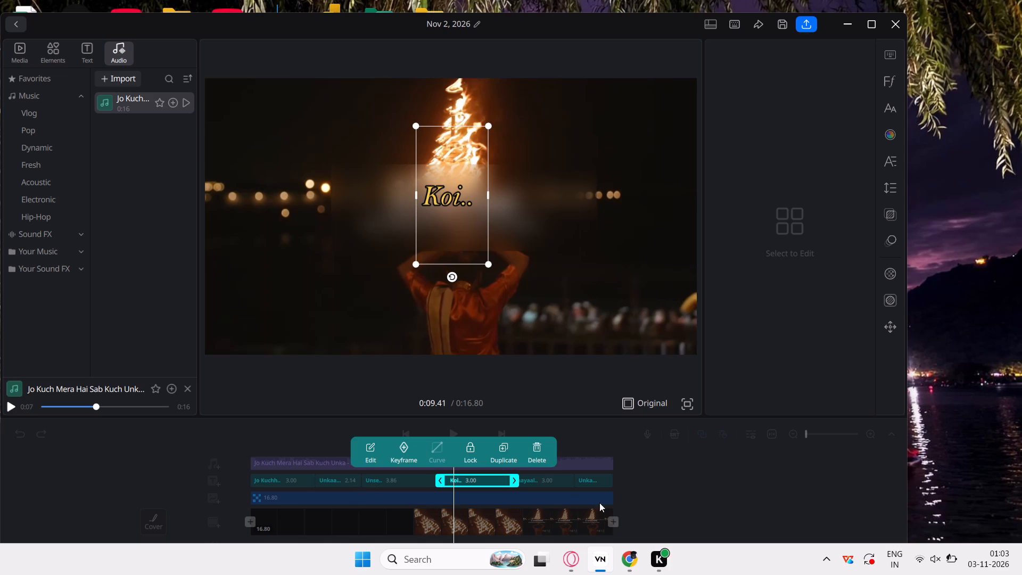
pyautogui.click(669, 499)
pyautogui.click(448, 431)
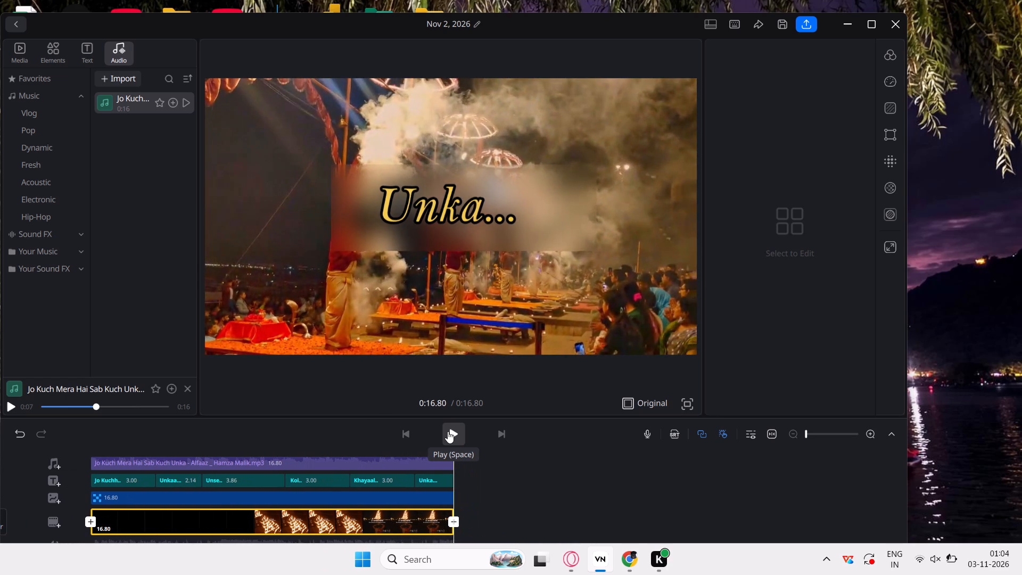
pyautogui.click(448, 431)
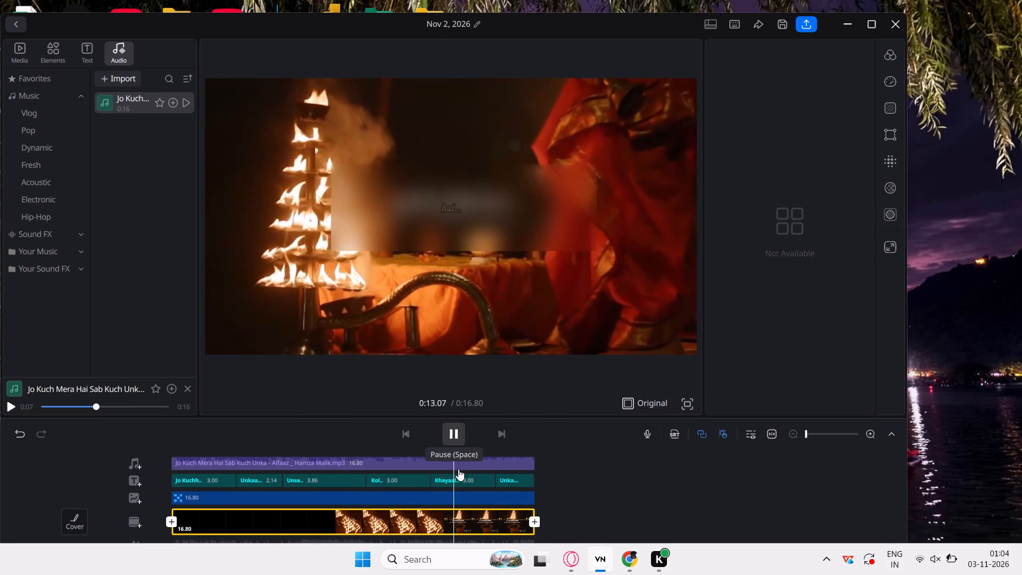
# Replay the trimmed video from start to end several times to check the lyric captions against the song.
pyautogui.hscroll(20, 425, 465)
pyautogui.hscroll(10, 425, 465)
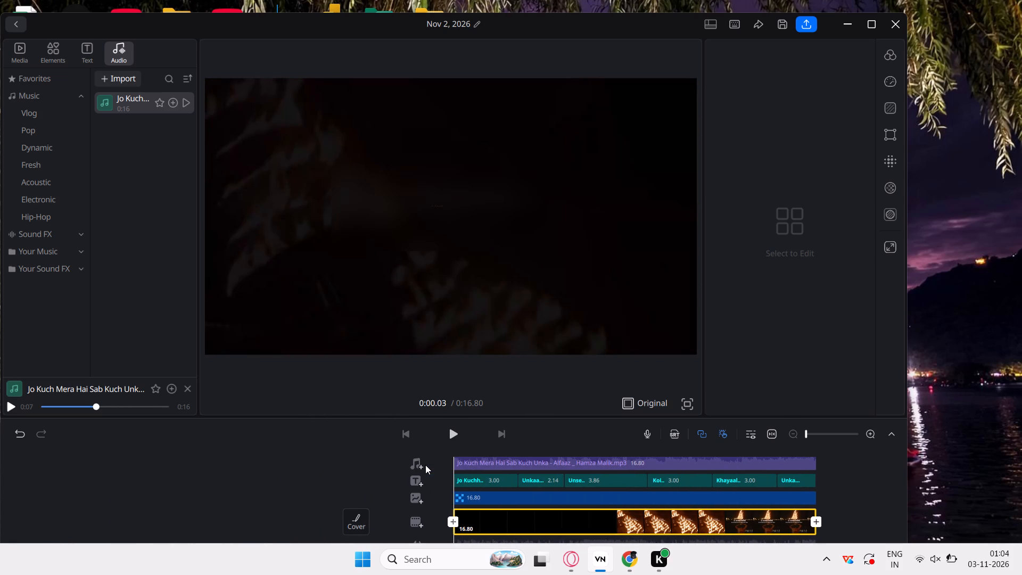
pyautogui.hscroll(1, 425, 465)
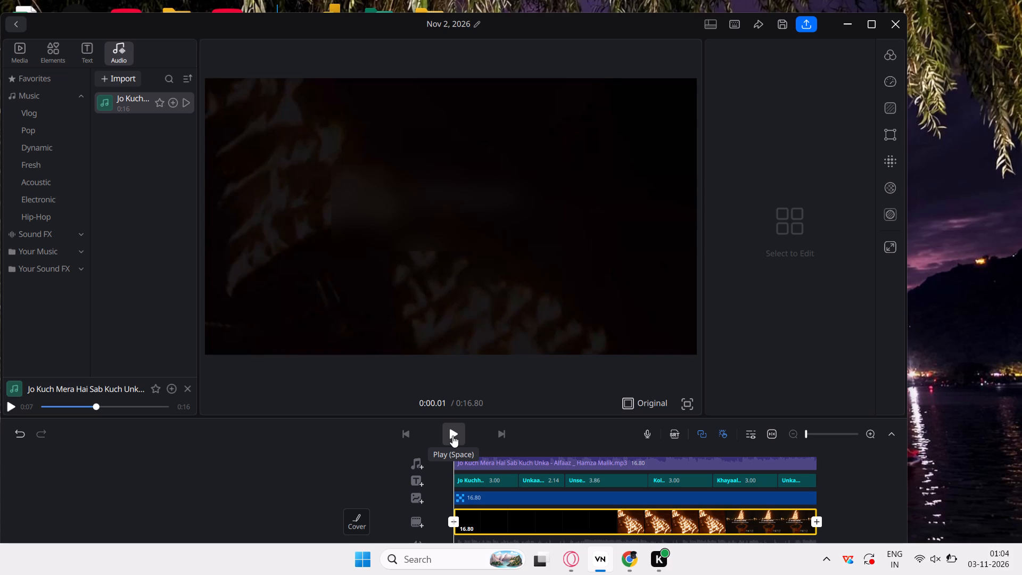
pyautogui.click(452, 436)
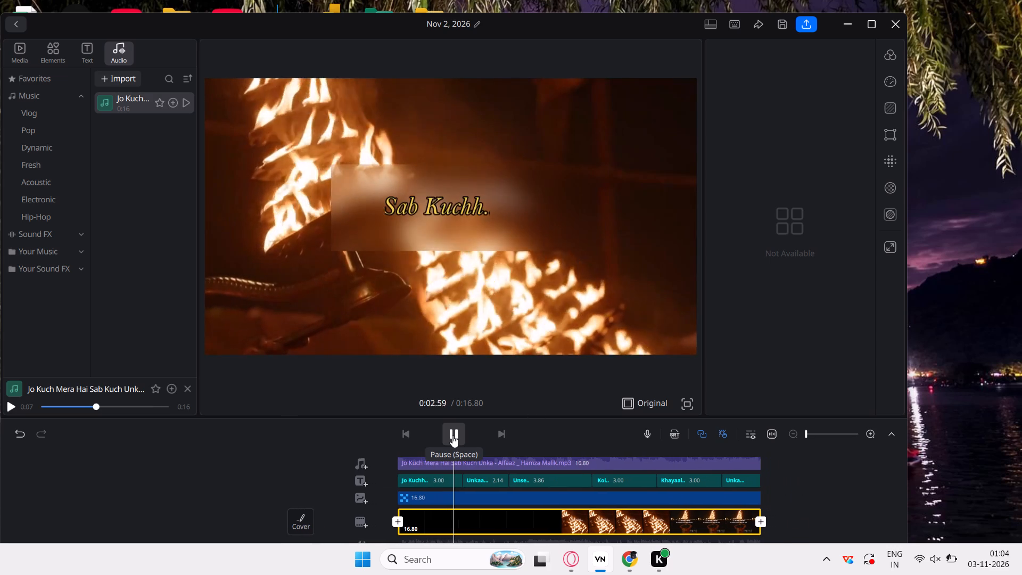
pyautogui.click(452, 436)
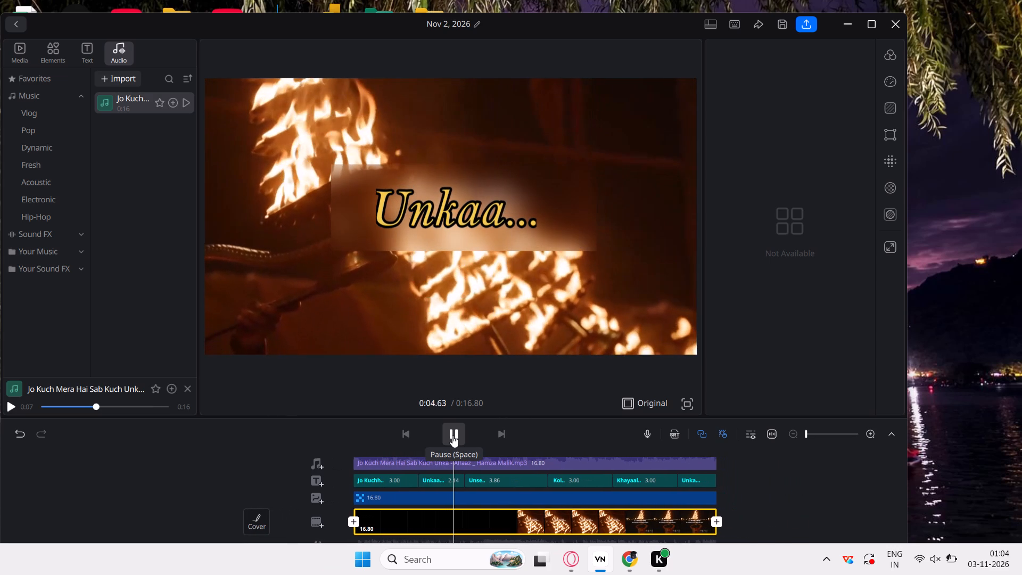
pyautogui.click(452, 436)
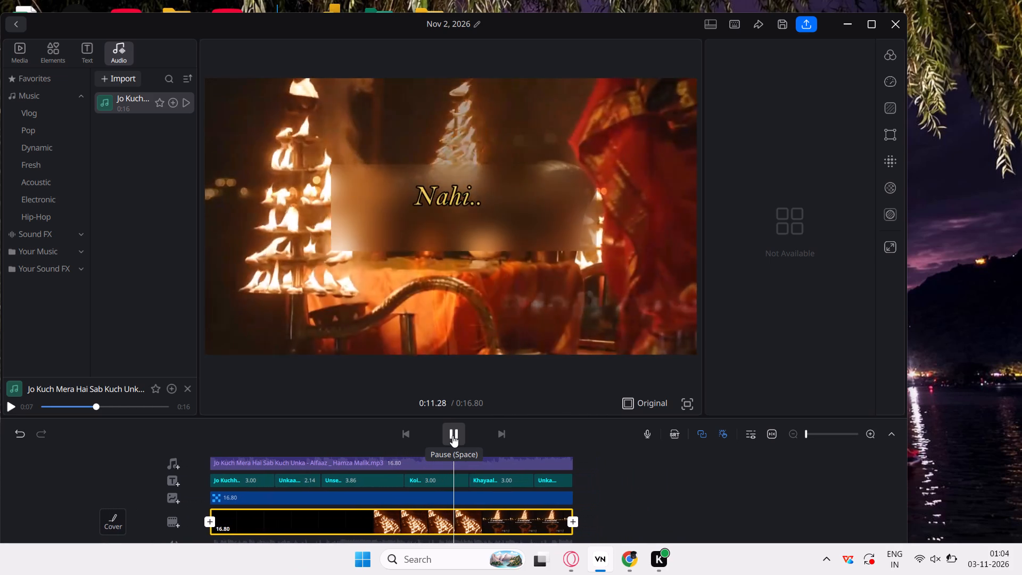
pyautogui.hscroll(10, 444, 474)
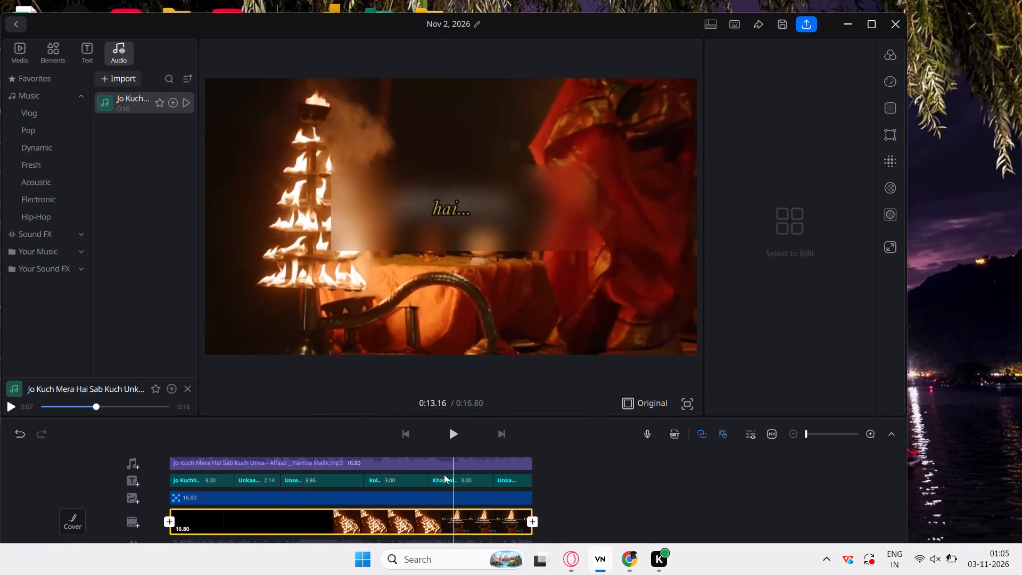
pyautogui.hscroll(15, 444, 474)
pyautogui.hscroll(6, 444, 474)
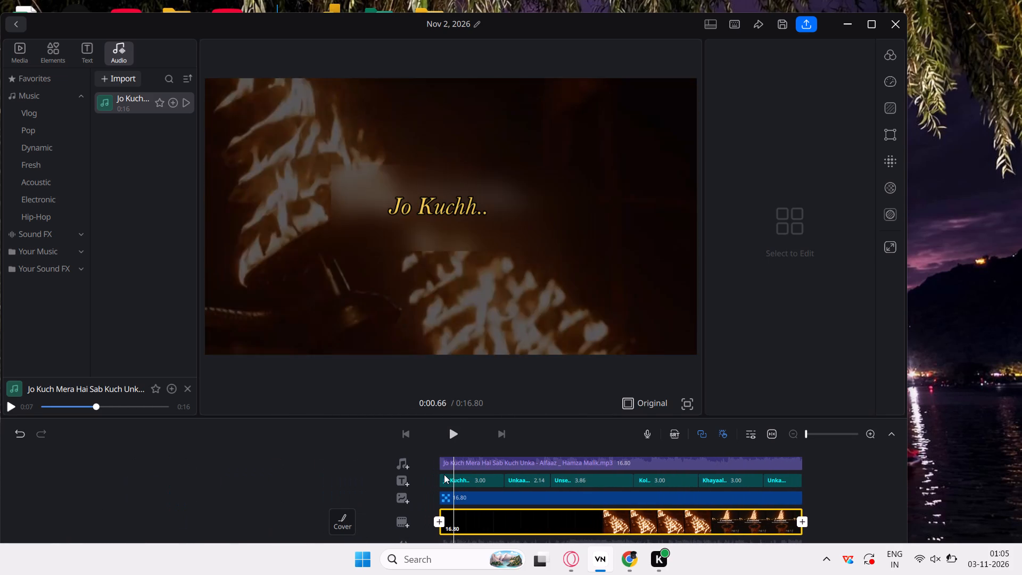
pyautogui.hscroll(7, 444, 474)
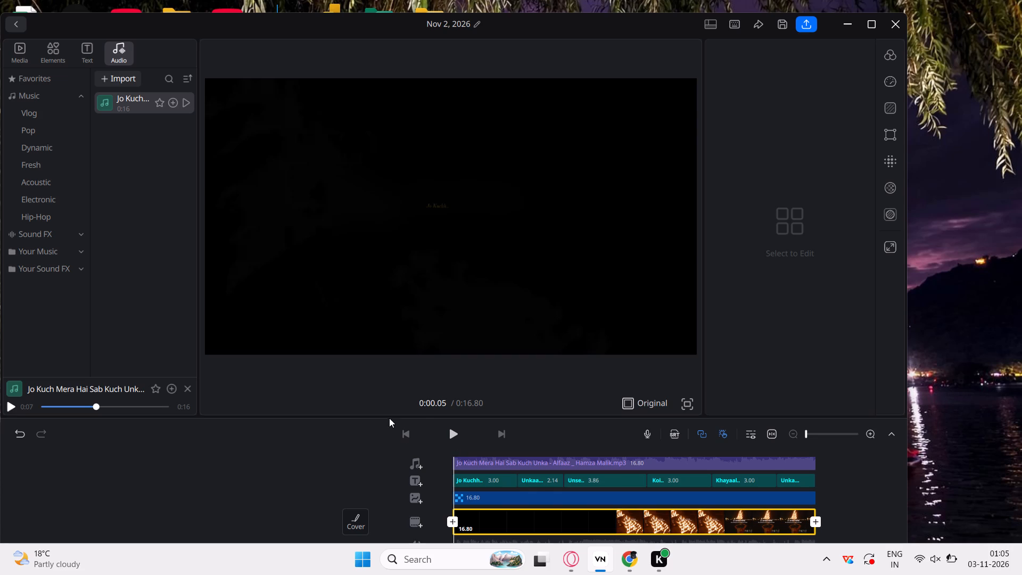
pyautogui.click(451, 437)
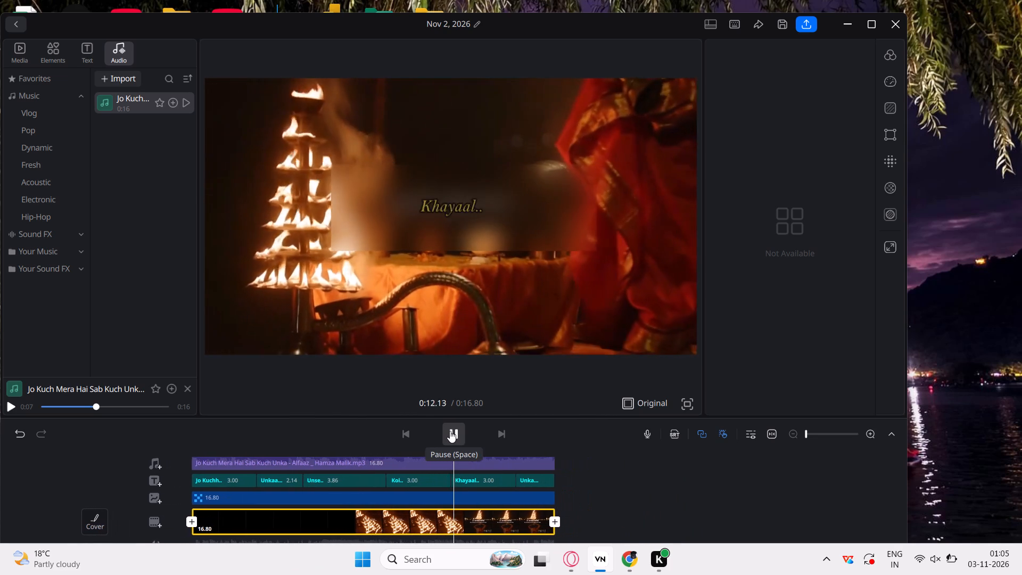
pyautogui.hscroll(20, 422, 520)
pyautogui.hscroll(20, 422, 520)
pyautogui.hscroll(3, 422, 520)
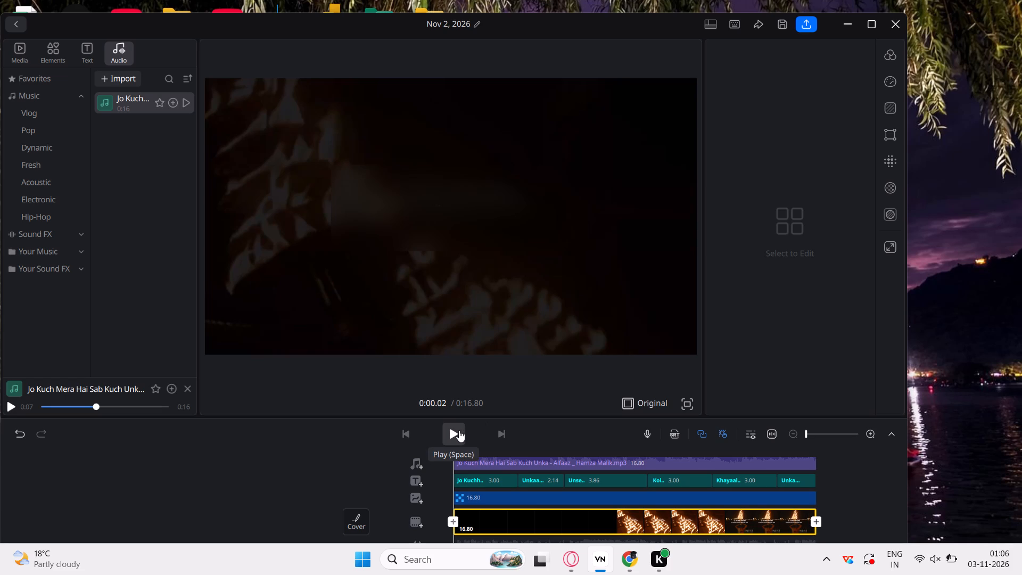
pyautogui.click(459, 430)
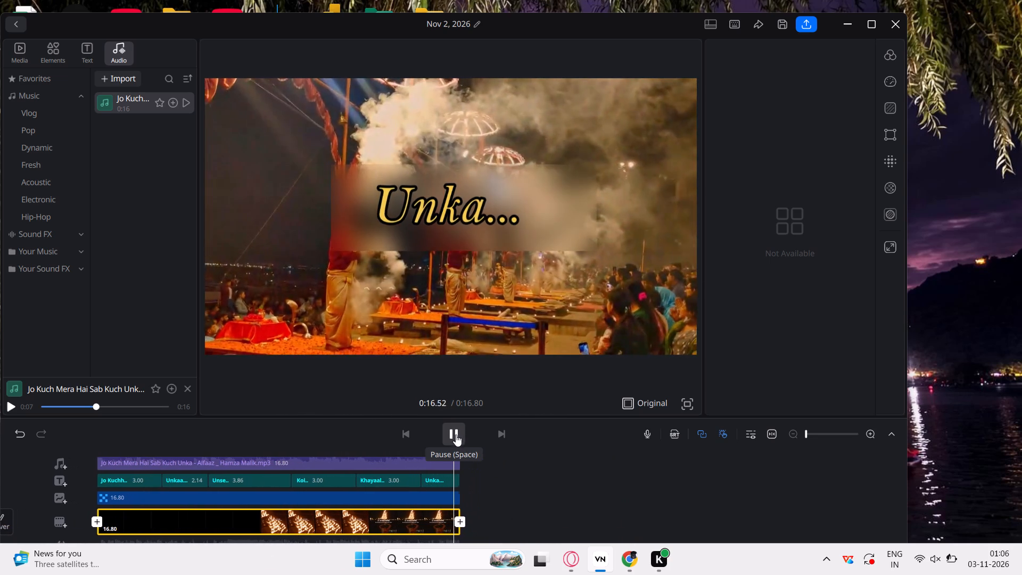
pyautogui.click(452, 436)
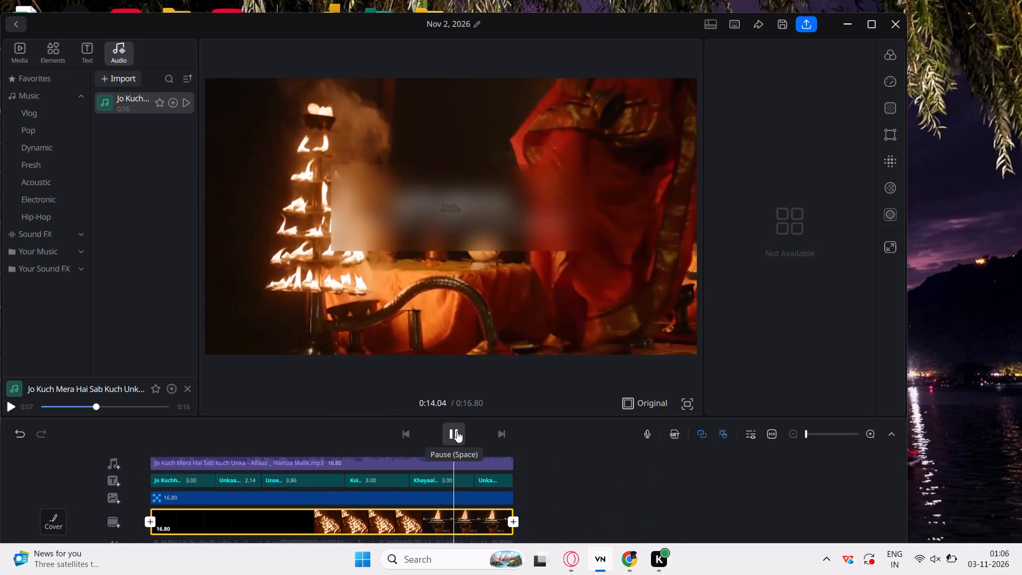
pyautogui.click(457, 431)
pyautogui.click(457, 431)
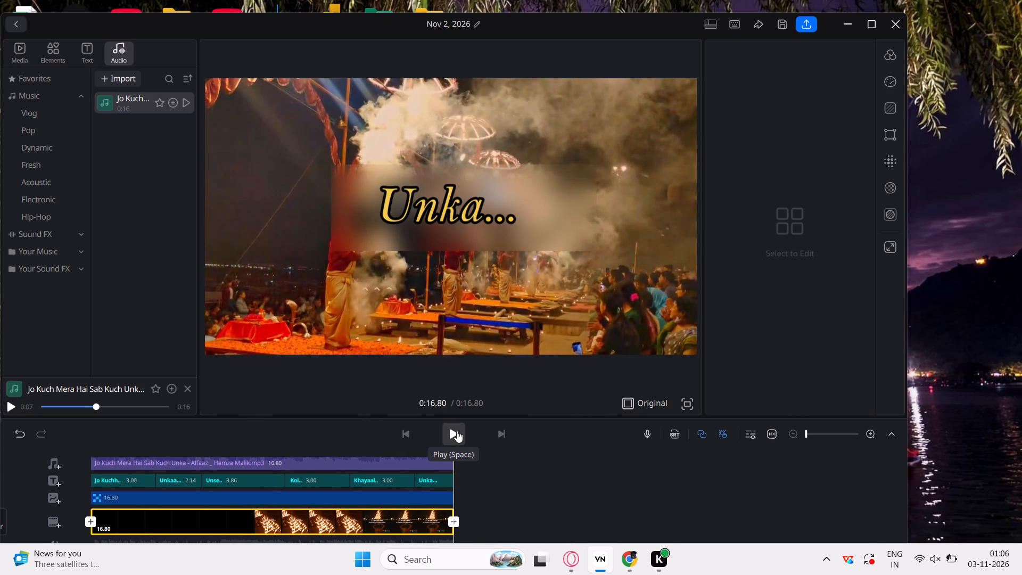
pyautogui.click(457, 431)
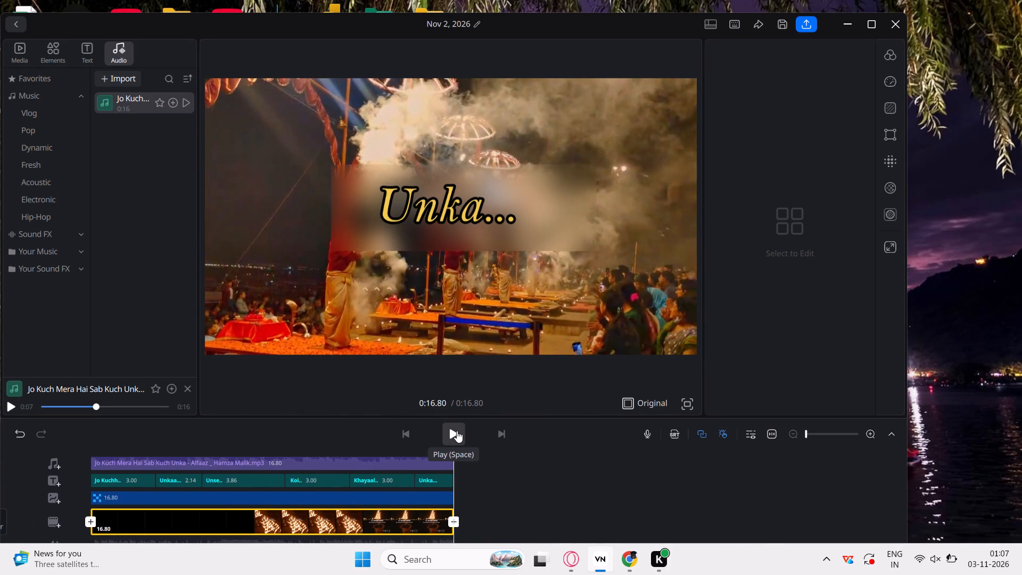
pyautogui.click(457, 431)
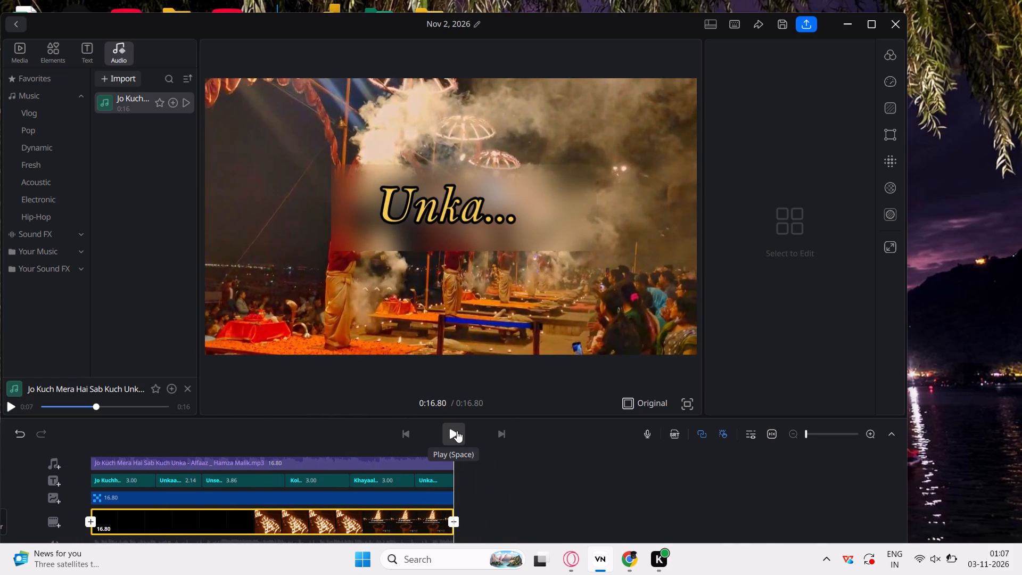
pyautogui.click(457, 431)
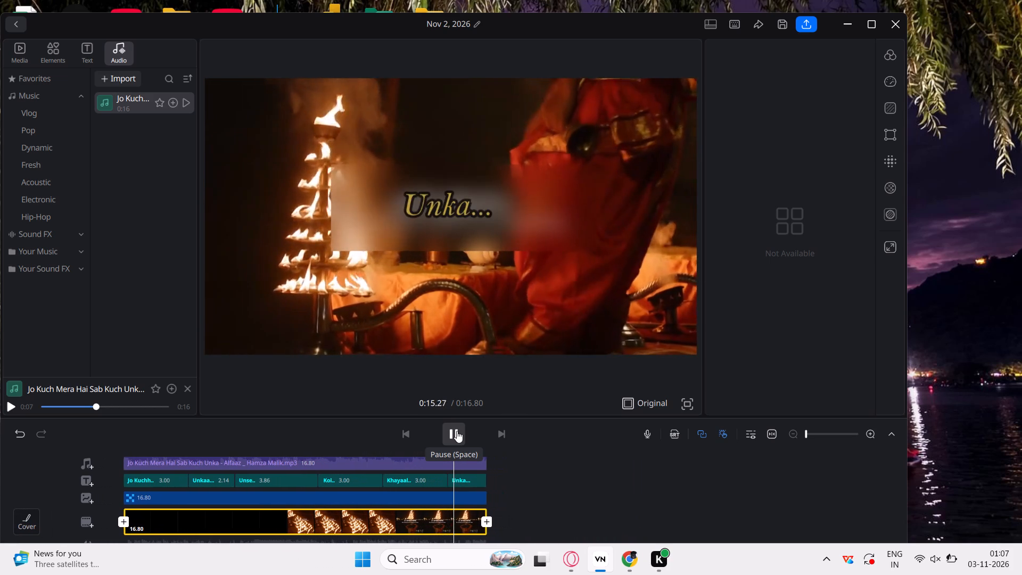
pyautogui.click(457, 431)
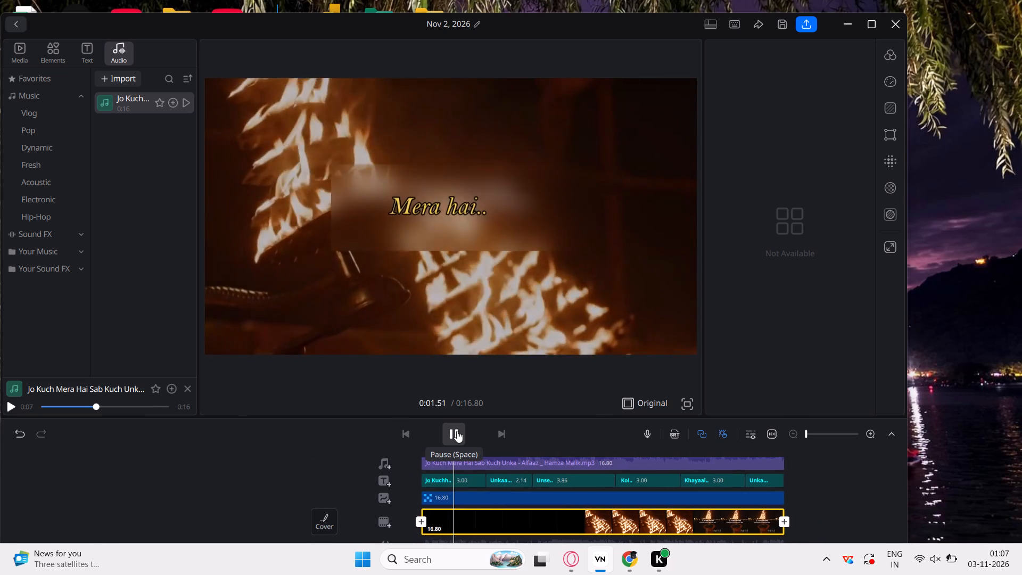
pyautogui.click(457, 431)
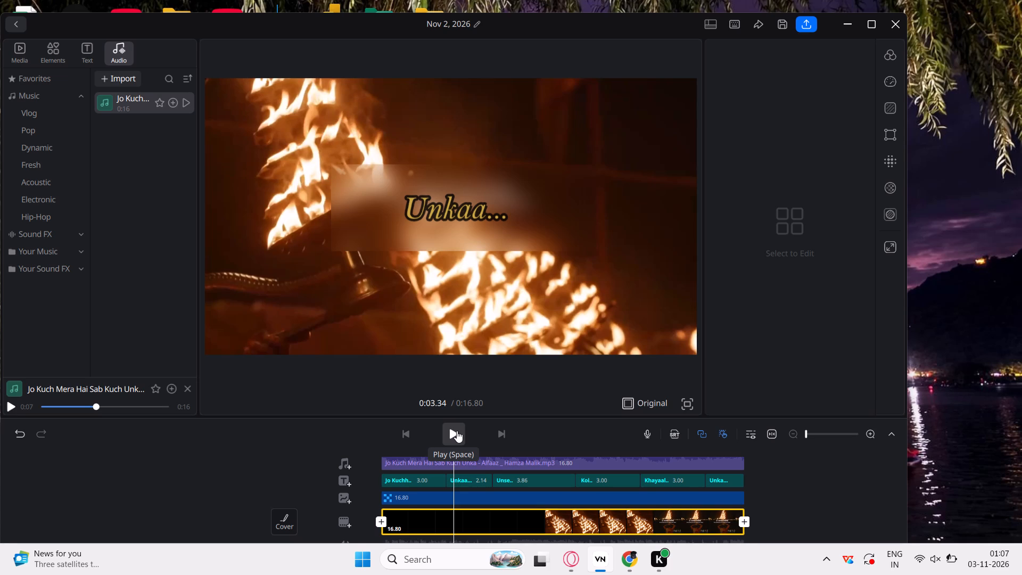
pyautogui.click(457, 431)
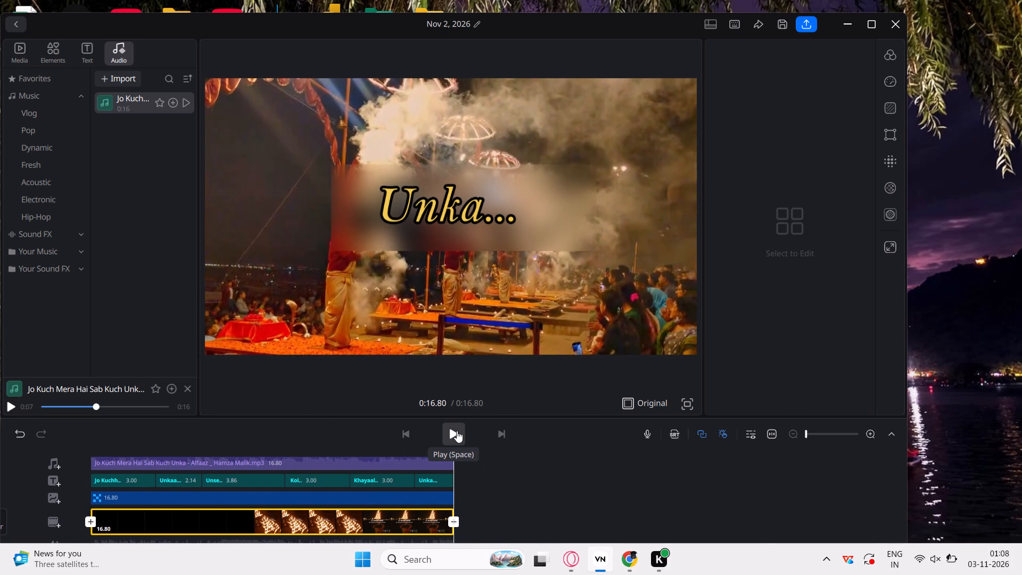
pyautogui.click(457, 431)
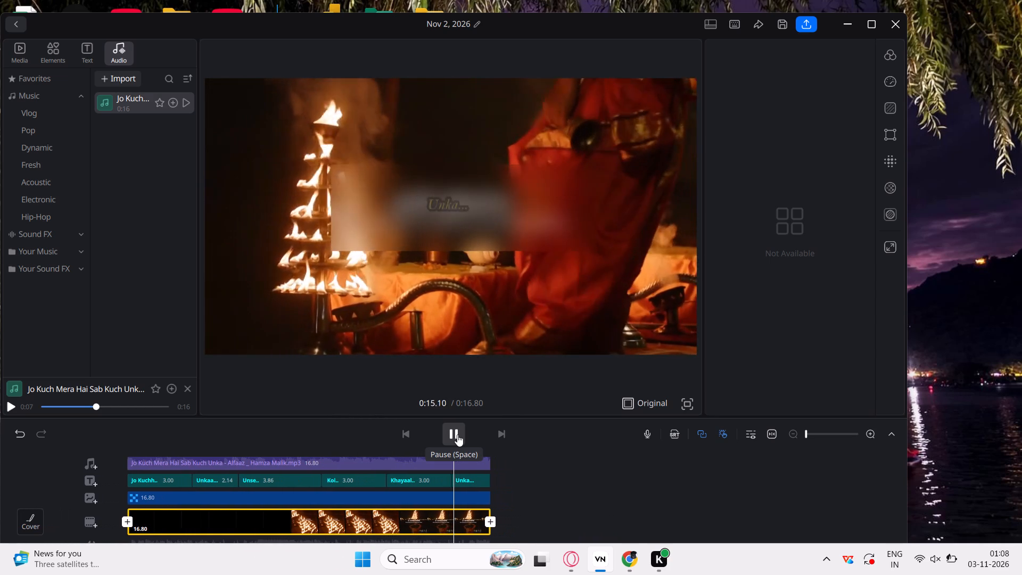
pyautogui.click(457, 434)
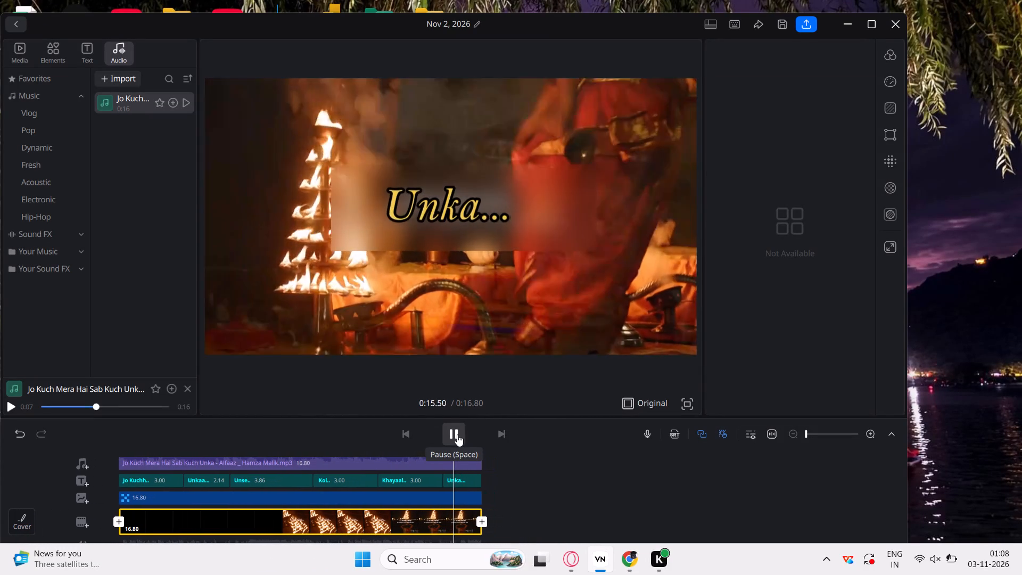
pyautogui.click(457, 434)
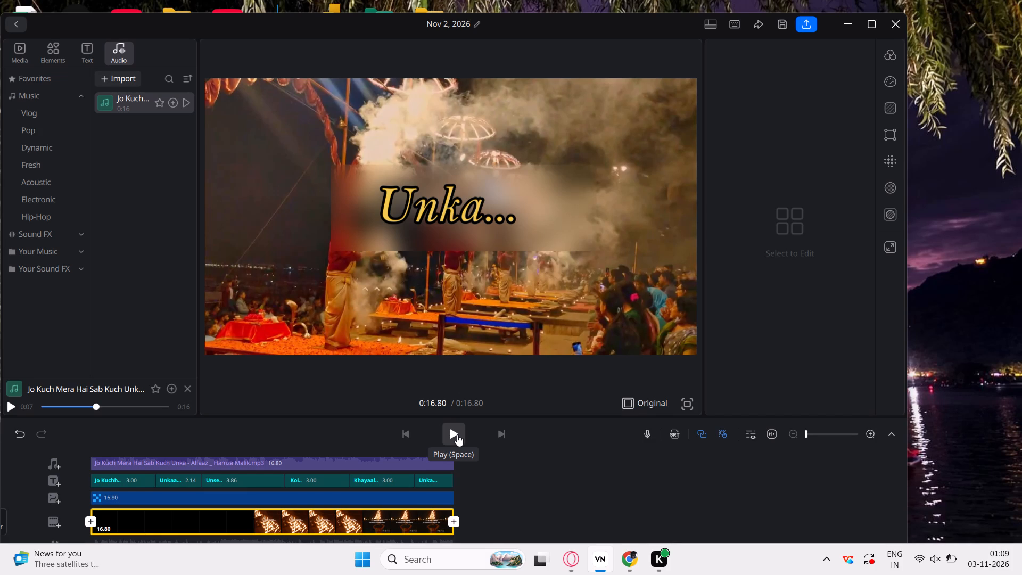
pyautogui.click(457, 434)
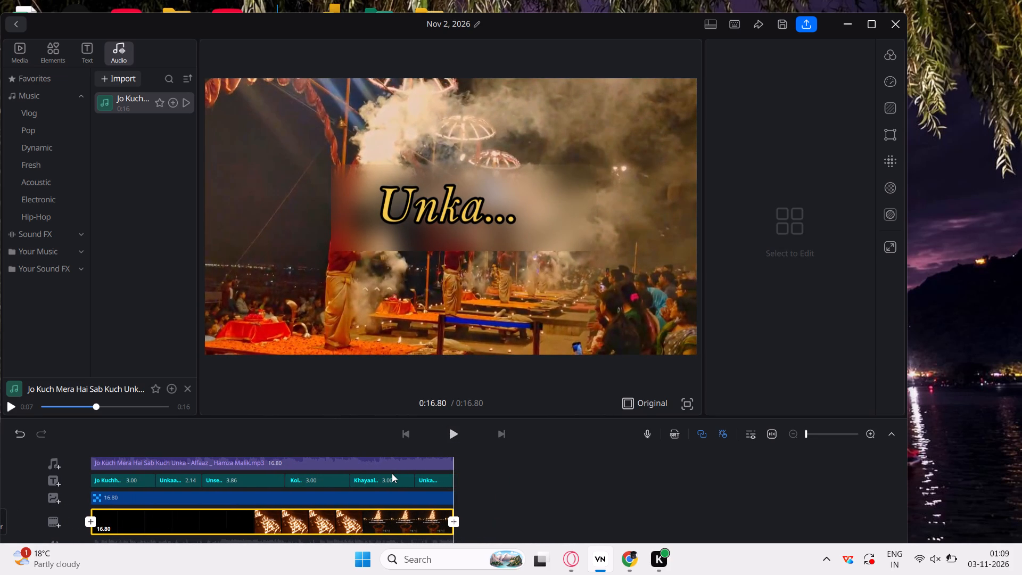
# Increase the black stroke size of the "Khayaal.. hai... Bada.." caption to 15.
pyautogui.click(392, 473)
pyautogui.click(392, 481)
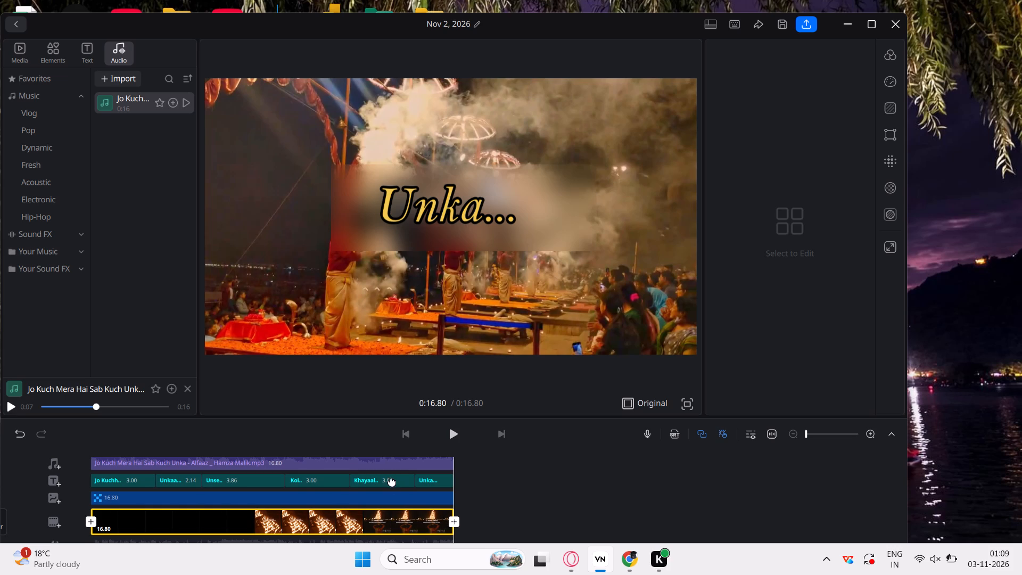
pyautogui.click(367, 456)
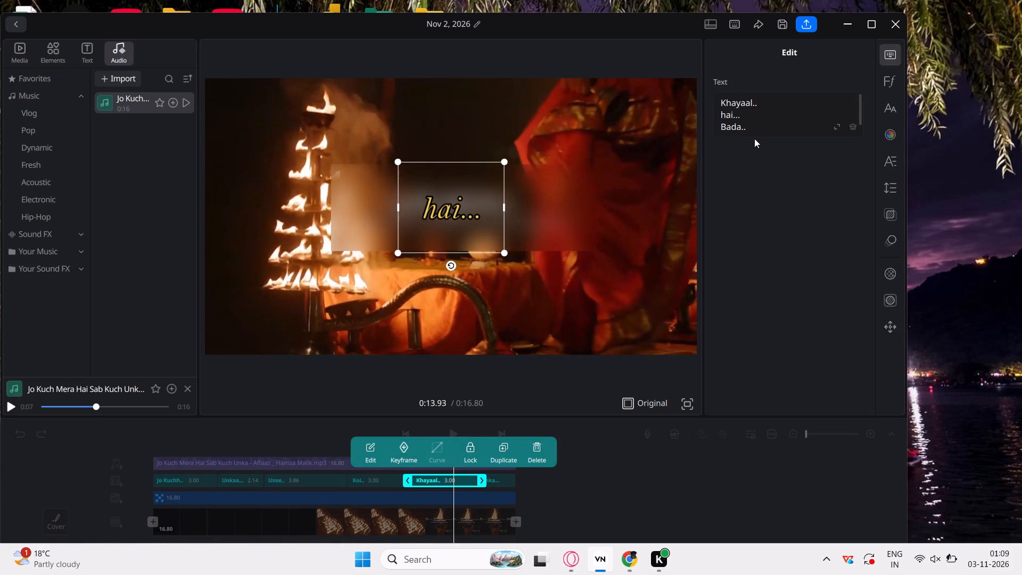
pyautogui.click(899, 138)
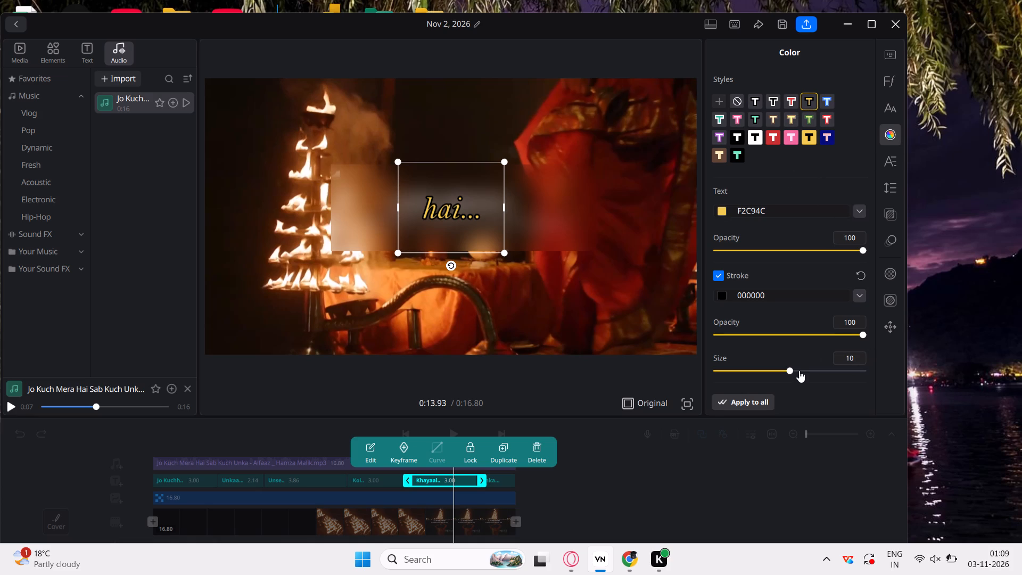
pyautogui.moveTo(789, 369); pyautogui.dragTo(800, 369)
pyautogui.moveTo(800, 369); pyautogui.dragTo(804, 372)
pyautogui.moveTo(804, 372); pyautogui.dragTo(744, 287)
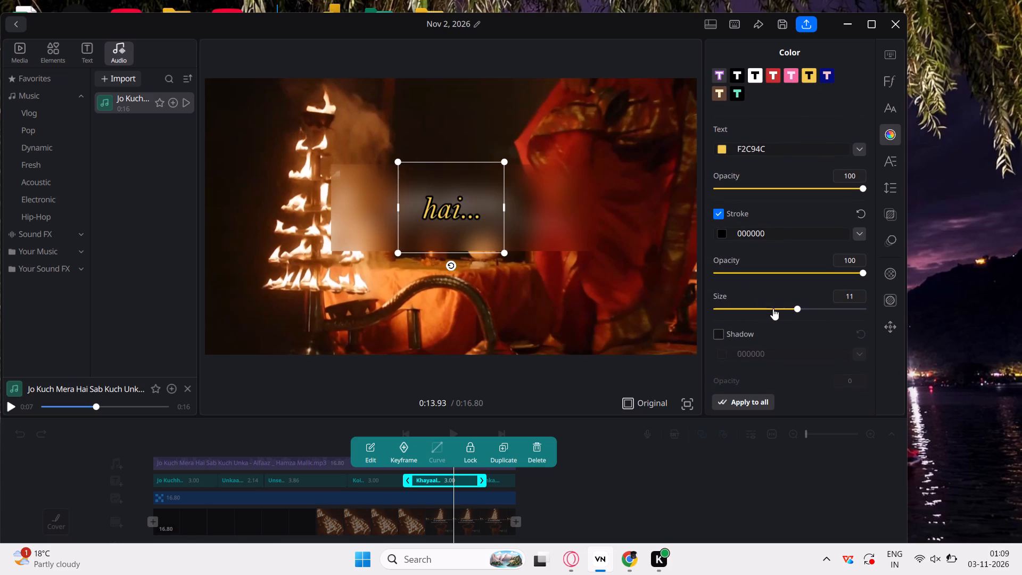
pyautogui.moveTo(793, 311); pyautogui.dragTo(825, 310)
pyautogui.moveTo(825, 310); pyautogui.dragTo(825, 310)
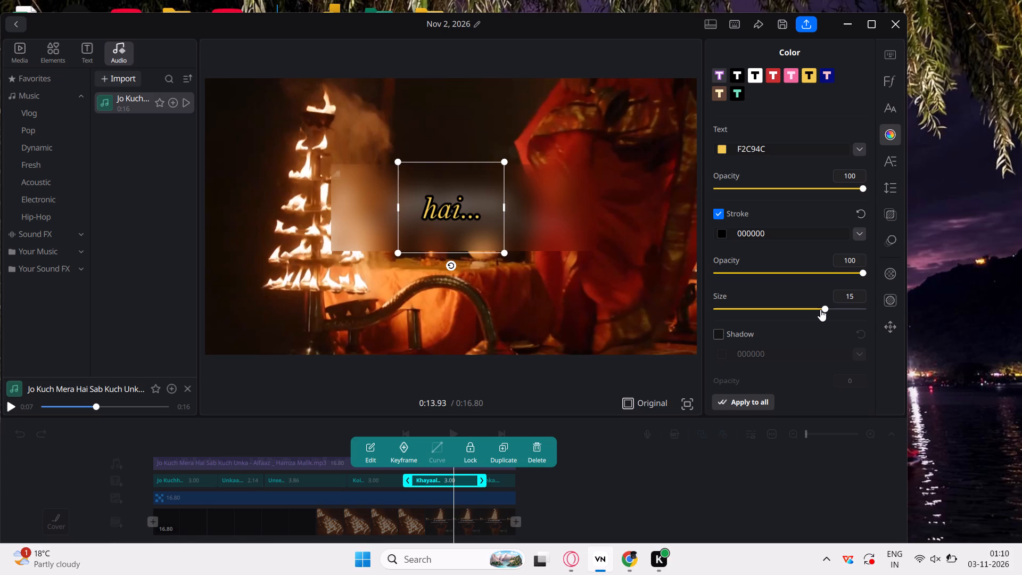
pyautogui.click(688, 480)
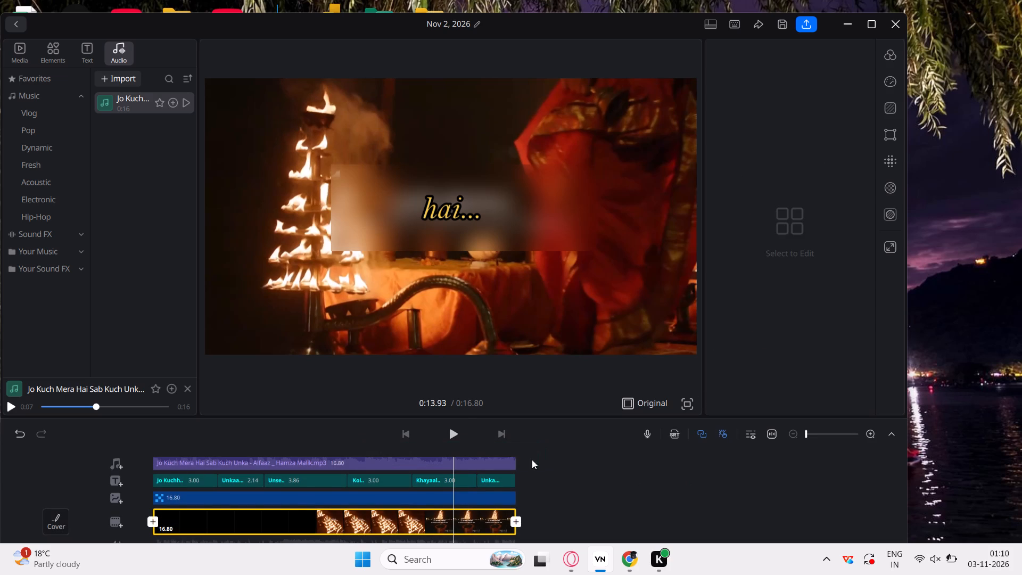
# Replay the video, pausing along the way, to check the lyric captions over the blurred area.
pyautogui.click(456, 435)
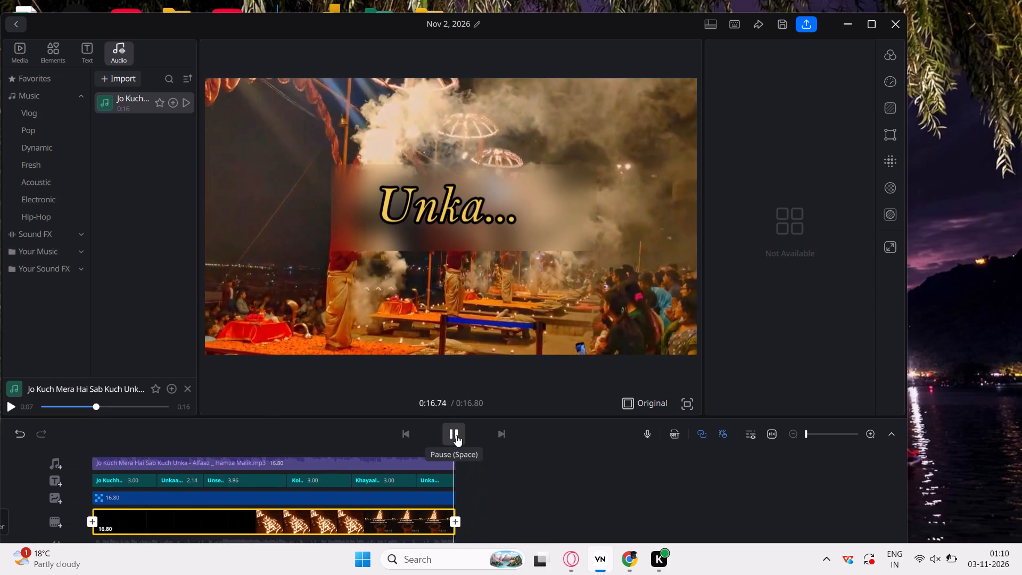
pyautogui.click(456, 435)
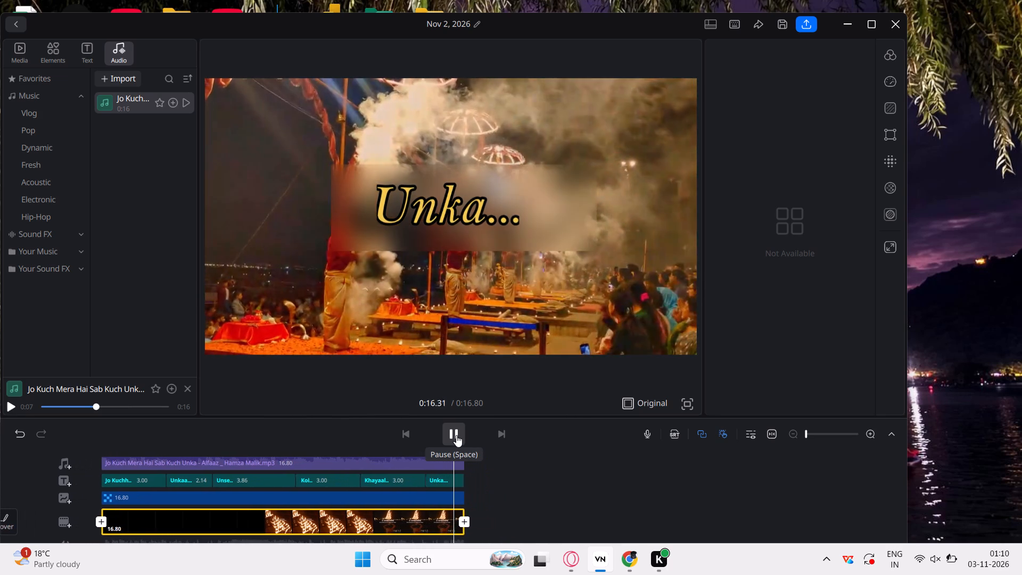
pyautogui.click(456, 435)
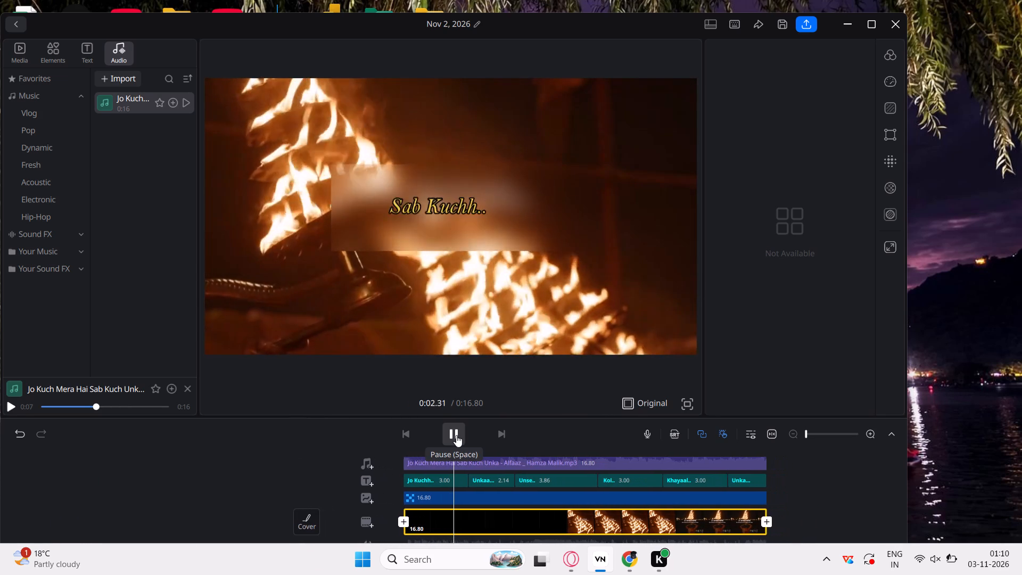
pyautogui.click(456, 435)
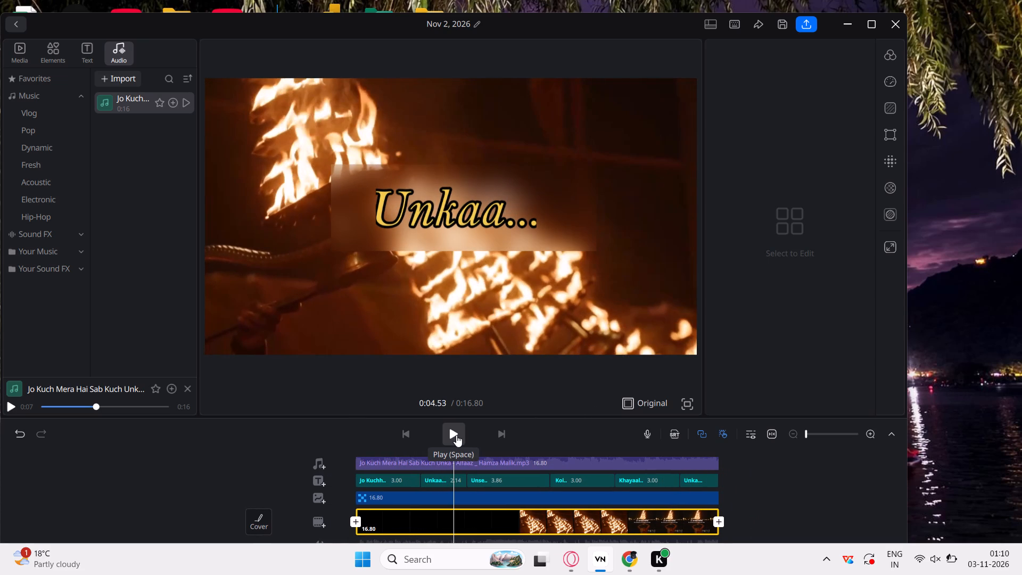
pyautogui.click(456, 435)
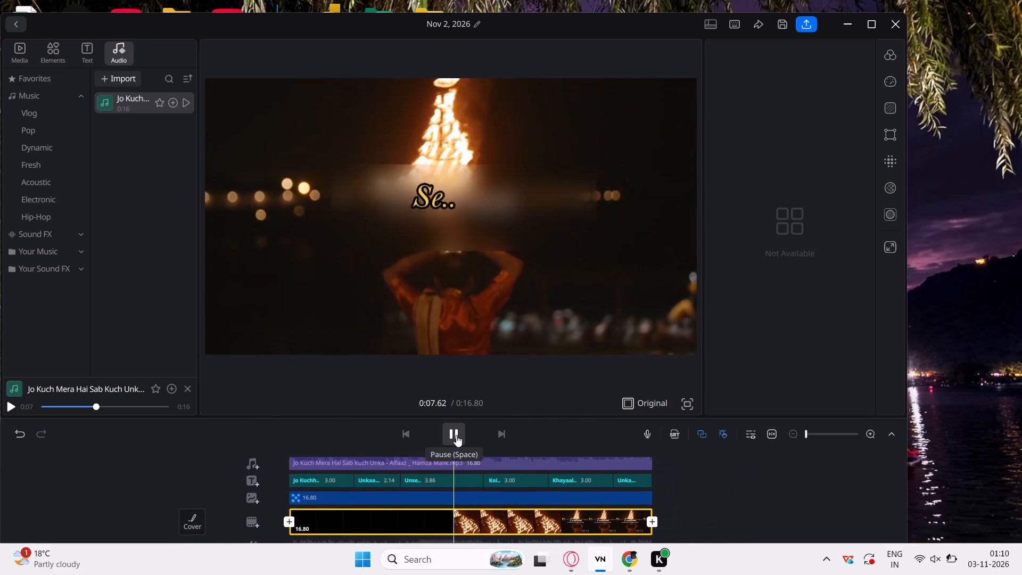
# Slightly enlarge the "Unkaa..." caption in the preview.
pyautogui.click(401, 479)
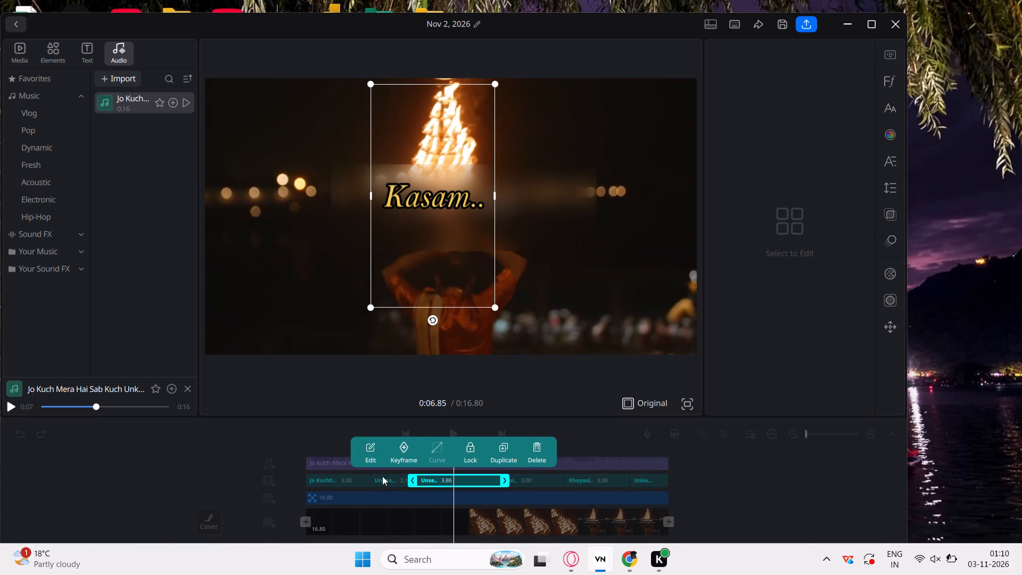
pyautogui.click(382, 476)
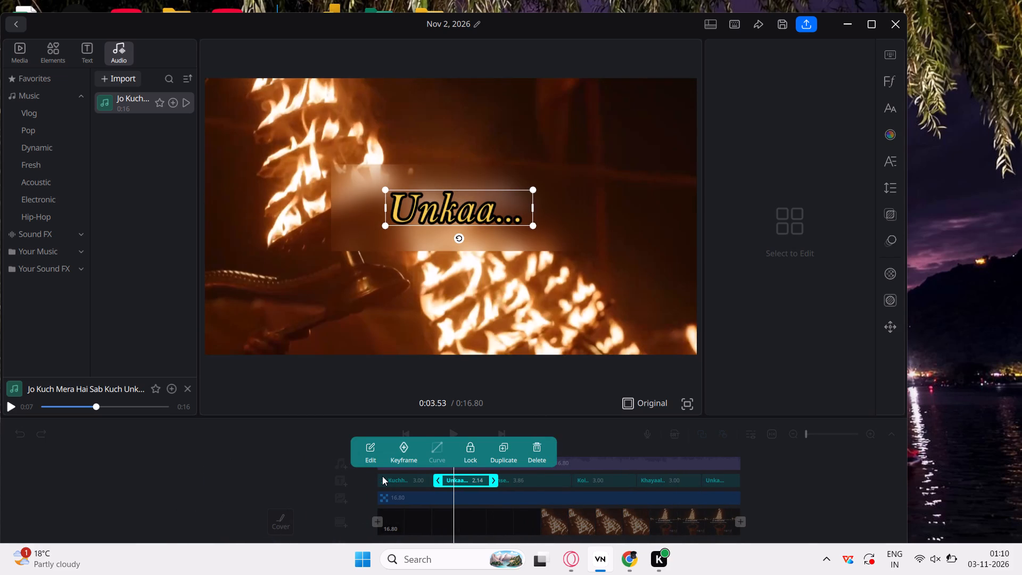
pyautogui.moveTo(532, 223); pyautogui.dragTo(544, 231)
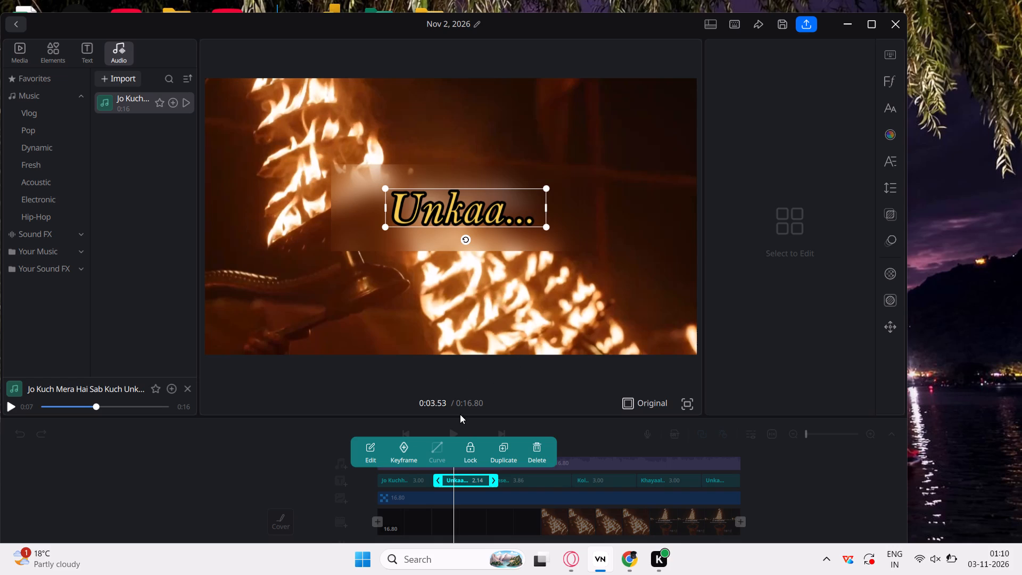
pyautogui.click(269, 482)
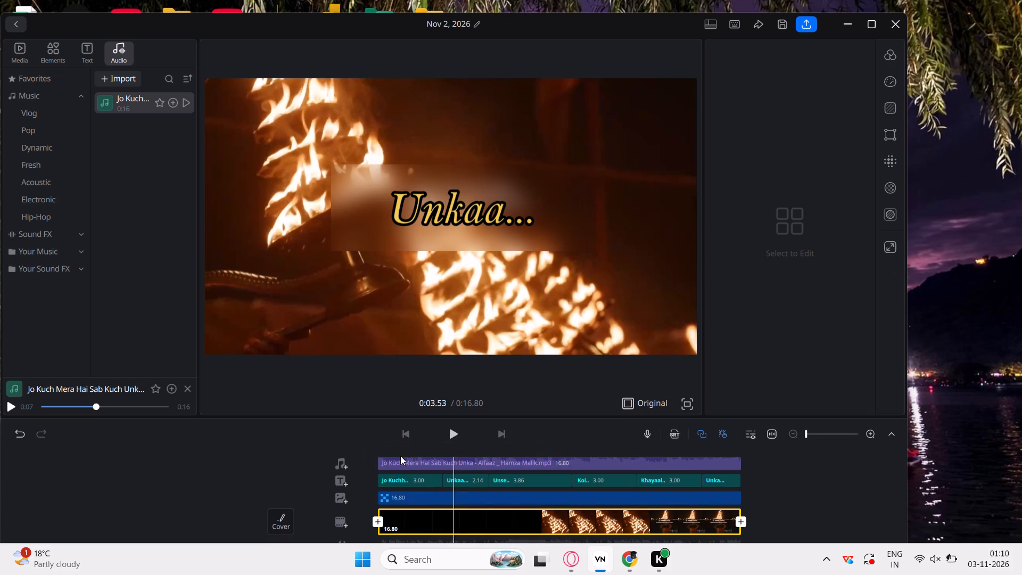
# Add one more period after "hai..." in the "Khayaal.. hai... Bada.." caption so the line reads "hai....".
pyautogui.click(455, 433)
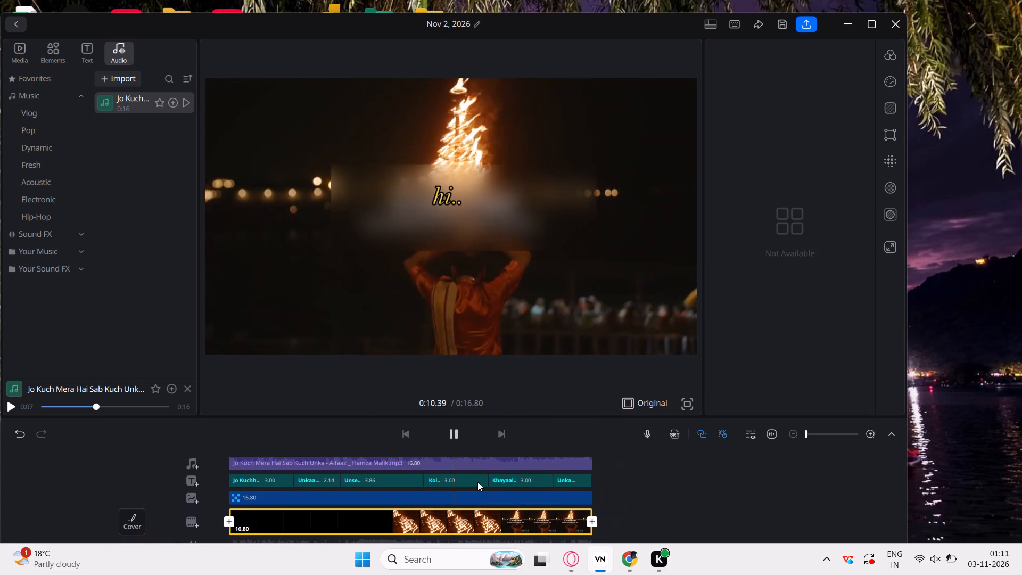
pyautogui.click(487, 476)
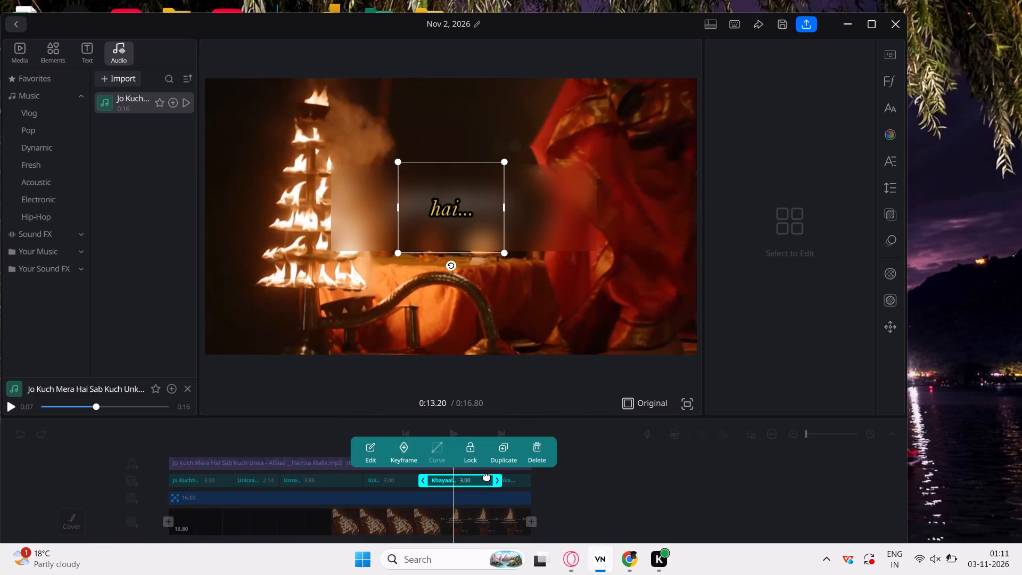
pyautogui.click(366, 448)
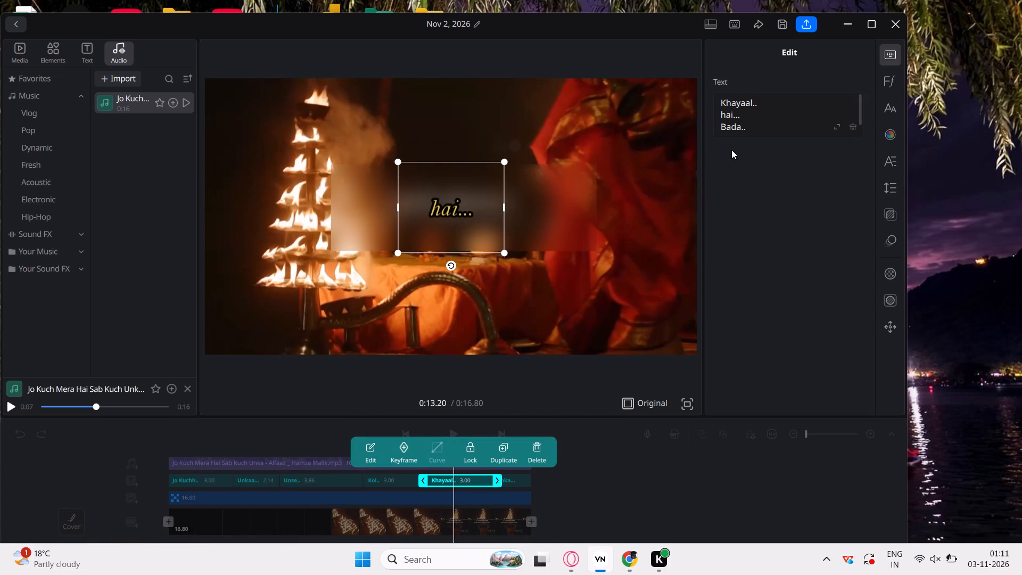
pyautogui.click(746, 117)
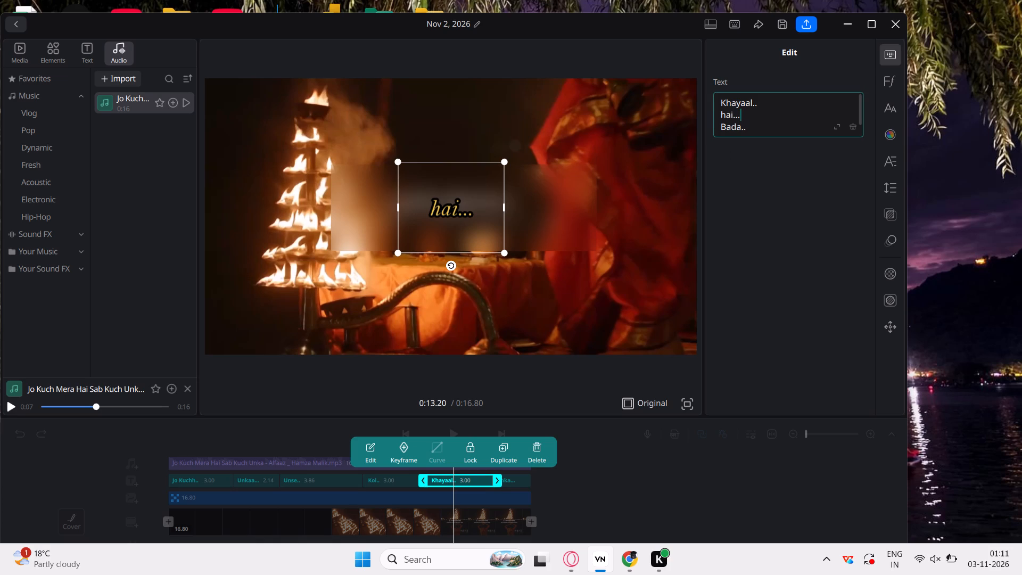
pyautogui.press('.')
pyautogui.click(615, 253)
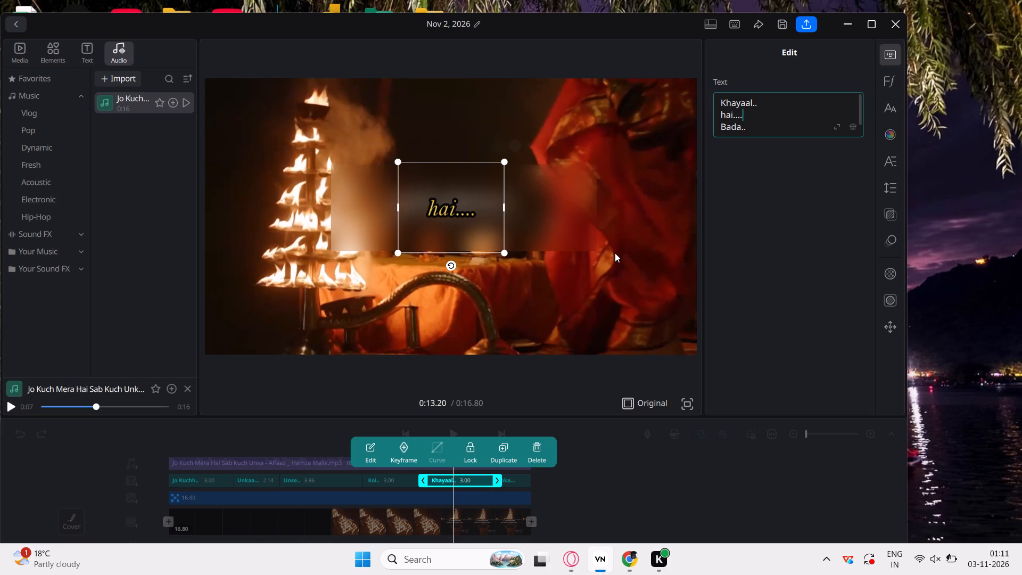
pyautogui.click(608, 506)
# Change the font of the "Jo Kuchh.." caption to Bell MT and apply it to all captions.
pyautogui.click(454, 436)
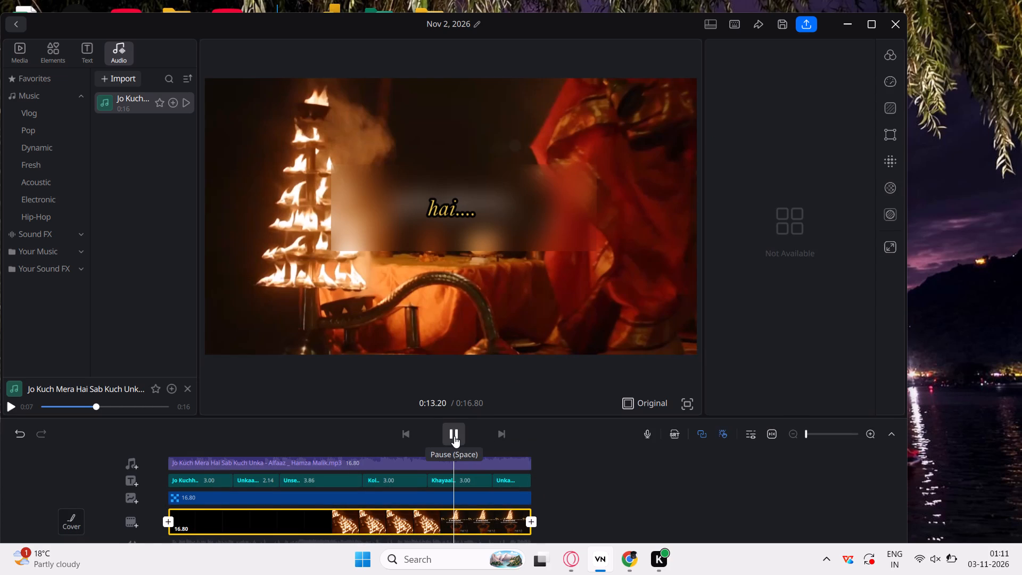
pyautogui.click(183, 474)
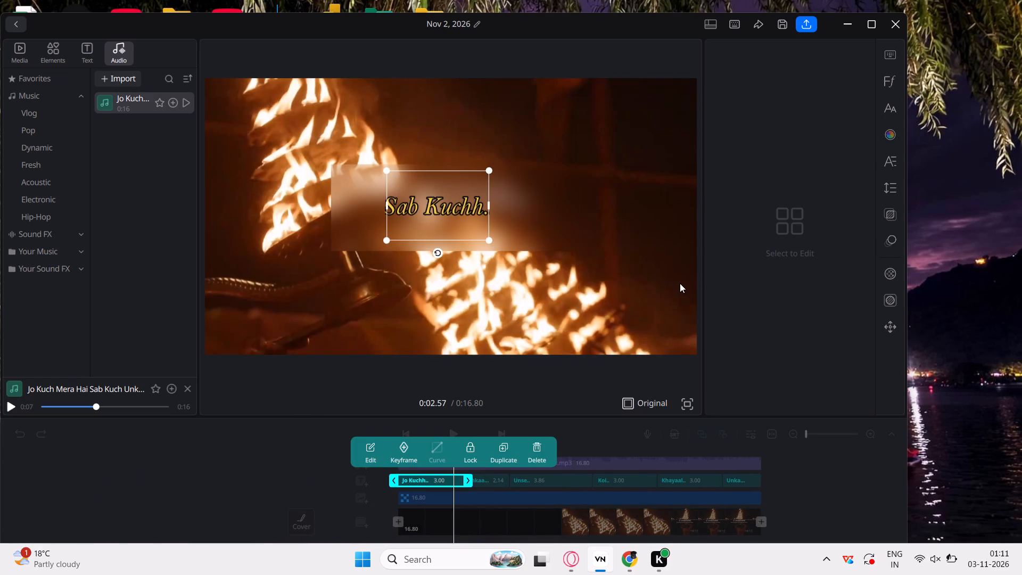
pyautogui.click(895, 87)
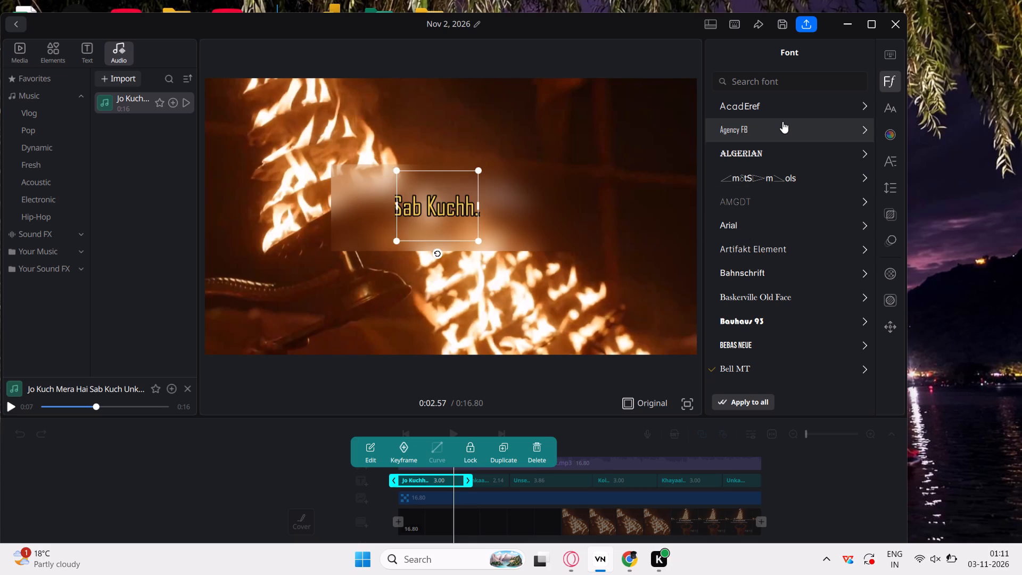
pyautogui.click(743, 366)
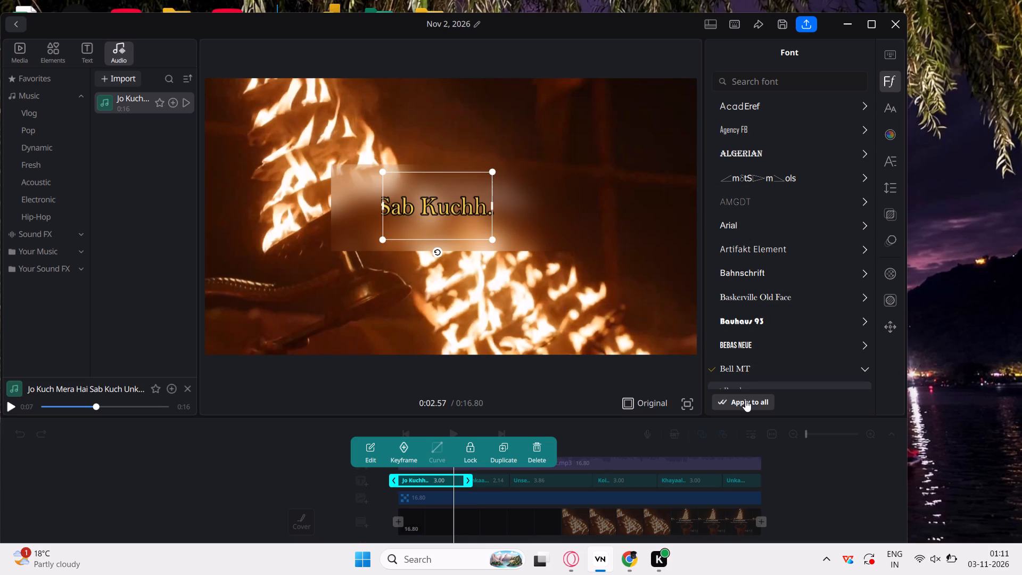
pyautogui.click(745, 400)
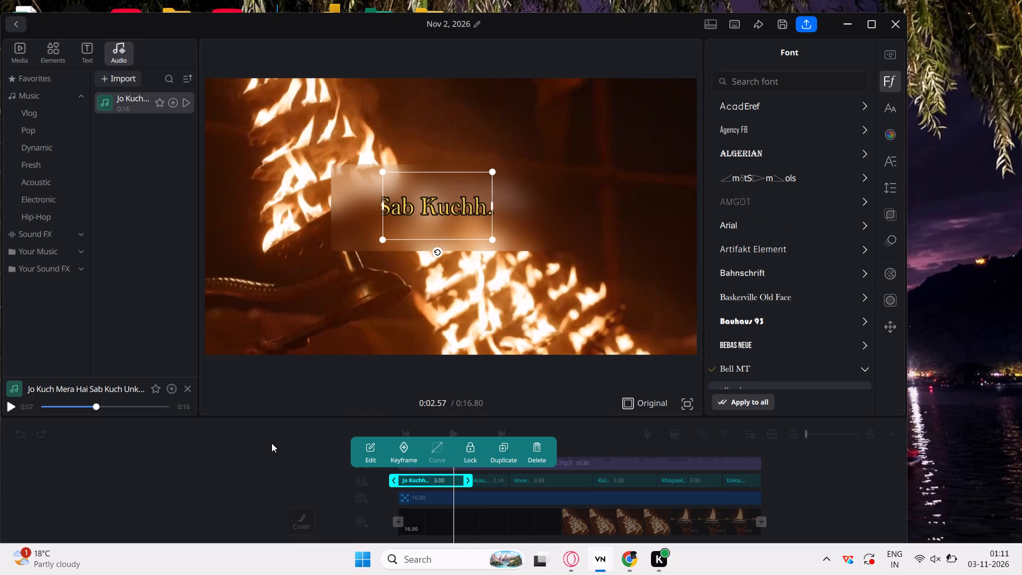
pyautogui.click(271, 443)
# Play the video and return to the opening to review the captions in the Bell MT font.
pyautogui.moveTo(435, 432); pyautogui.dragTo(450, 432)
pyautogui.click(450, 432)
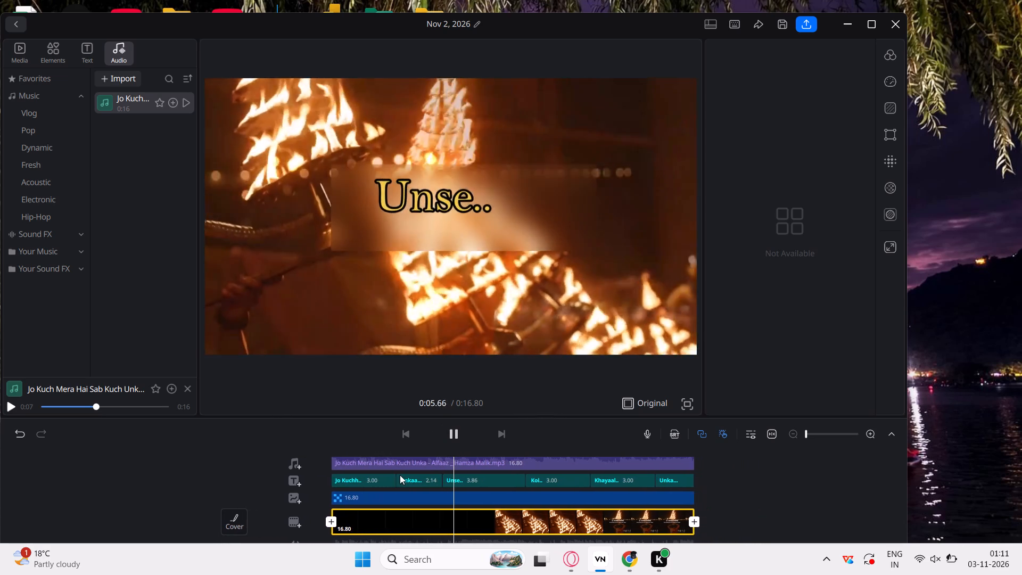
pyautogui.click(355, 474)
pyautogui.click(355, 474)
pyautogui.hscroll(5, 355, 474)
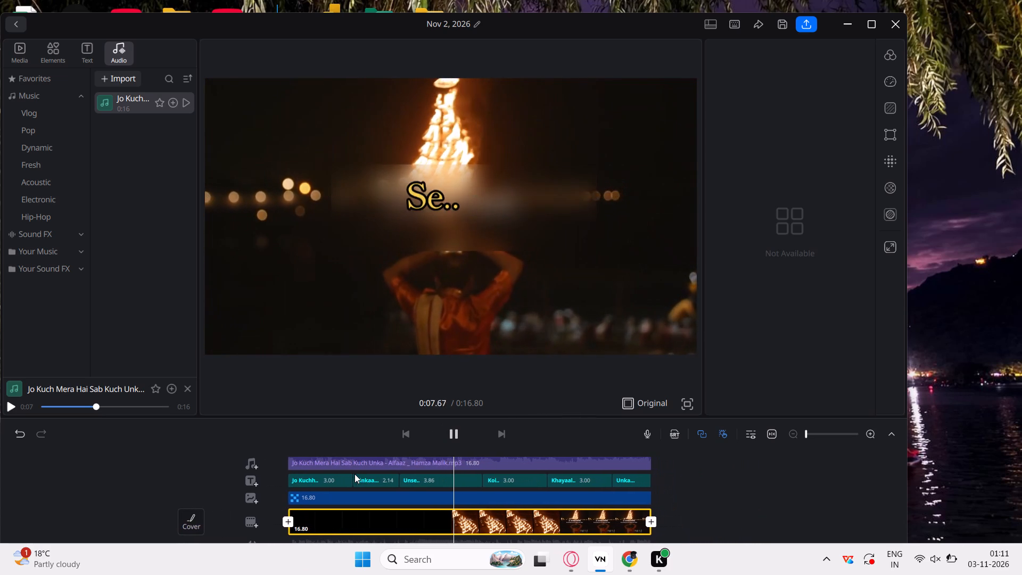
pyautogui.hscroll(20, 355, 474)
pyautogui.hscroll(17, 355, 474)
pyautogui.hscroll(2, 507, 460)
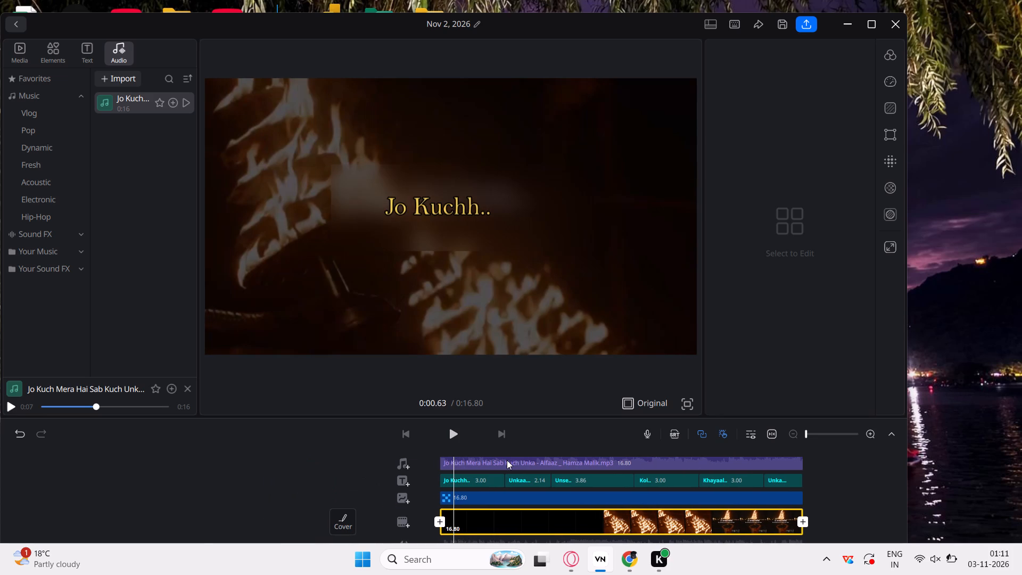
pyautogui.hscroll(2, 507, 460)
pyautogui.click(451, 438)
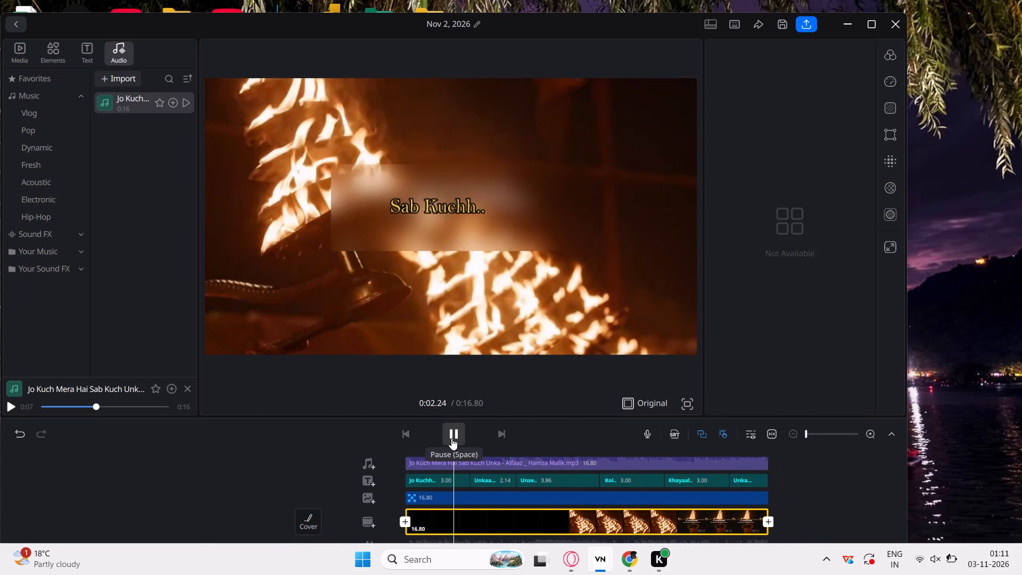
# Reapply the Bell MT font from the opening "Jo Kuchh.." caption to all captions.
pyautogui.click(399, 475)
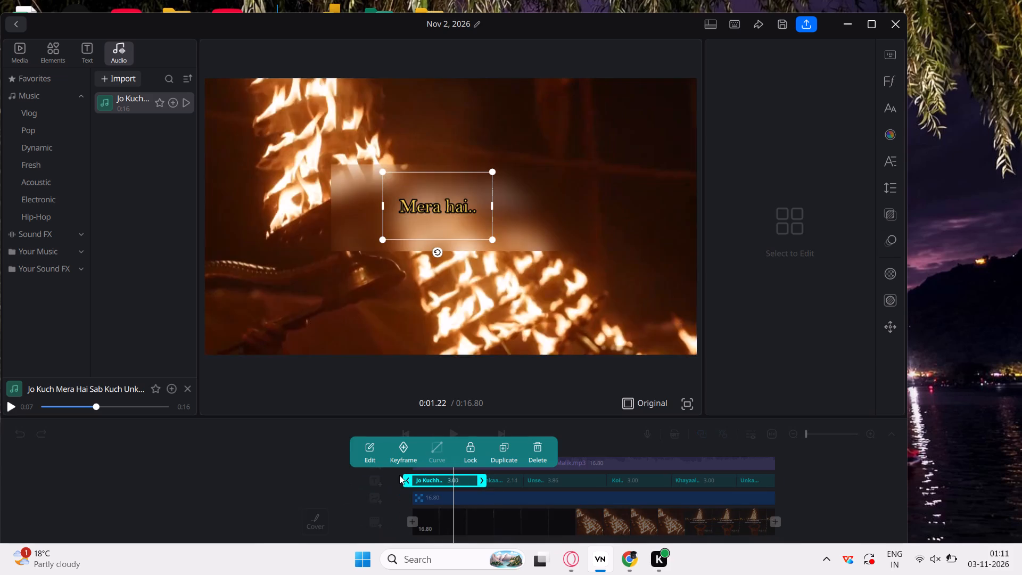
pyautogui.click(360, 449)
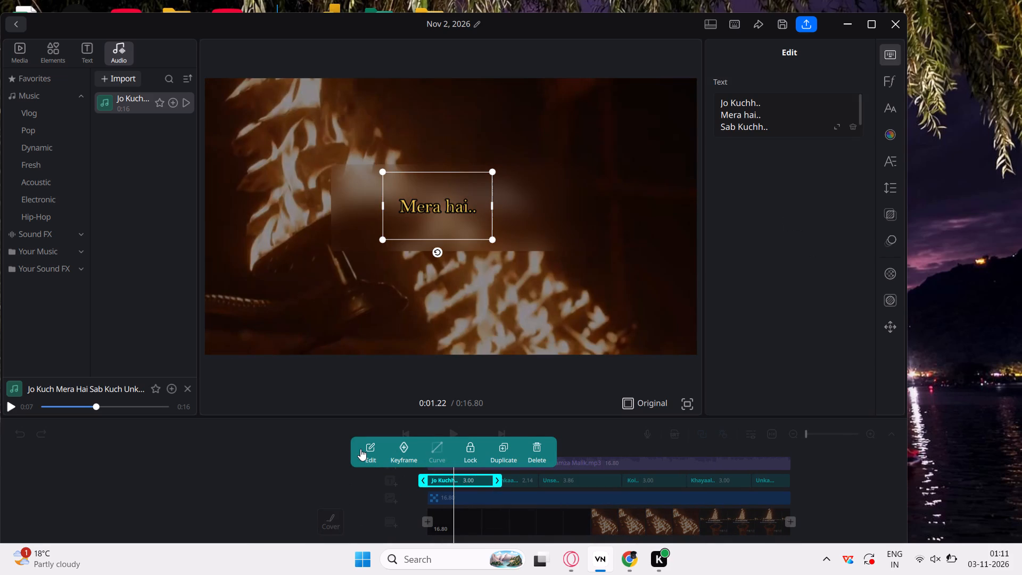
pyautogui.click(896, 86)
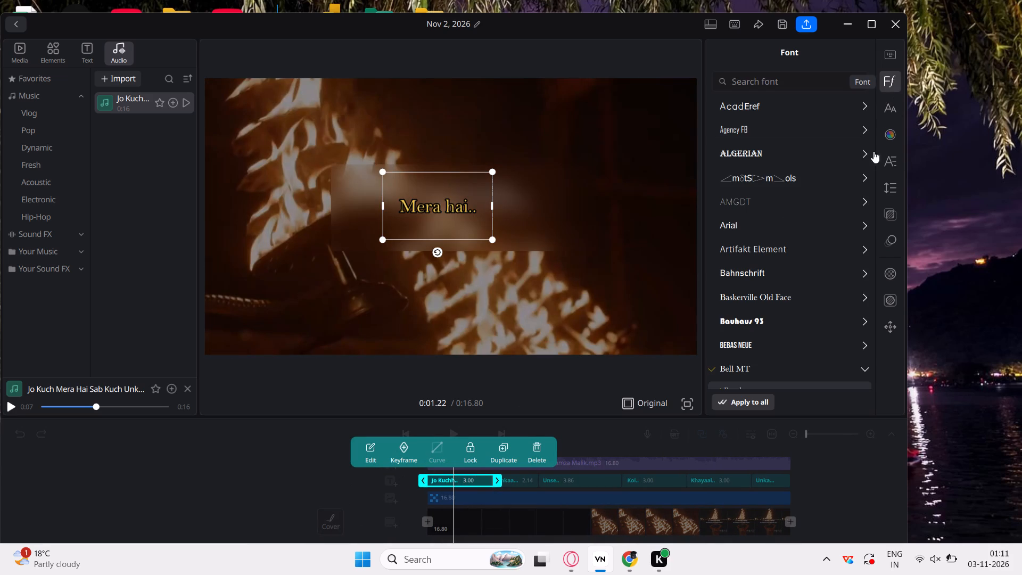
pyautogui.click(745, 400)
# Shrink the "Unkaa..." caption and centre it horizontally in the frame, over the blurred area.
pyautogui.click(619, 480)
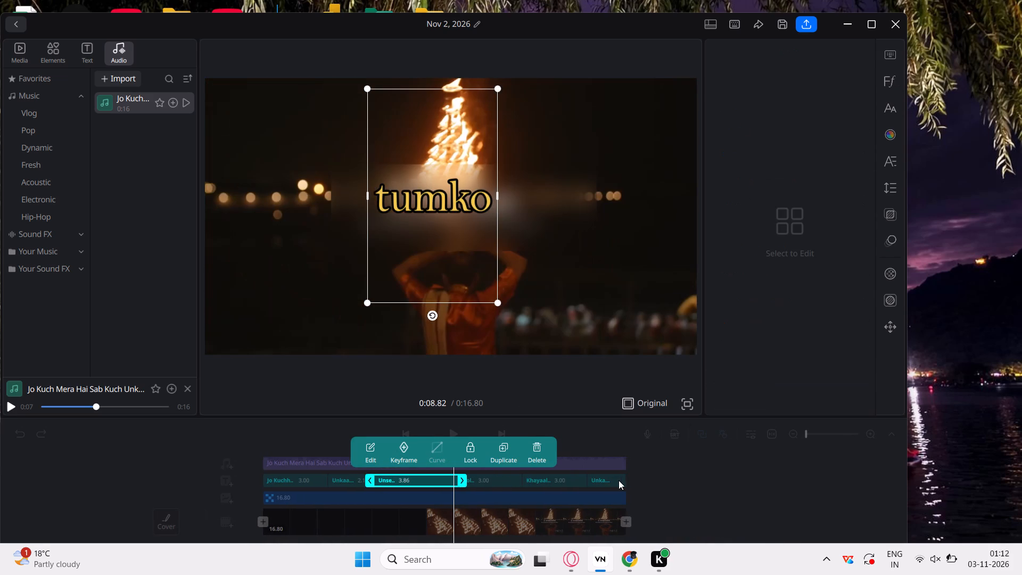
pyautogui.hscroll(6, 520, 488)
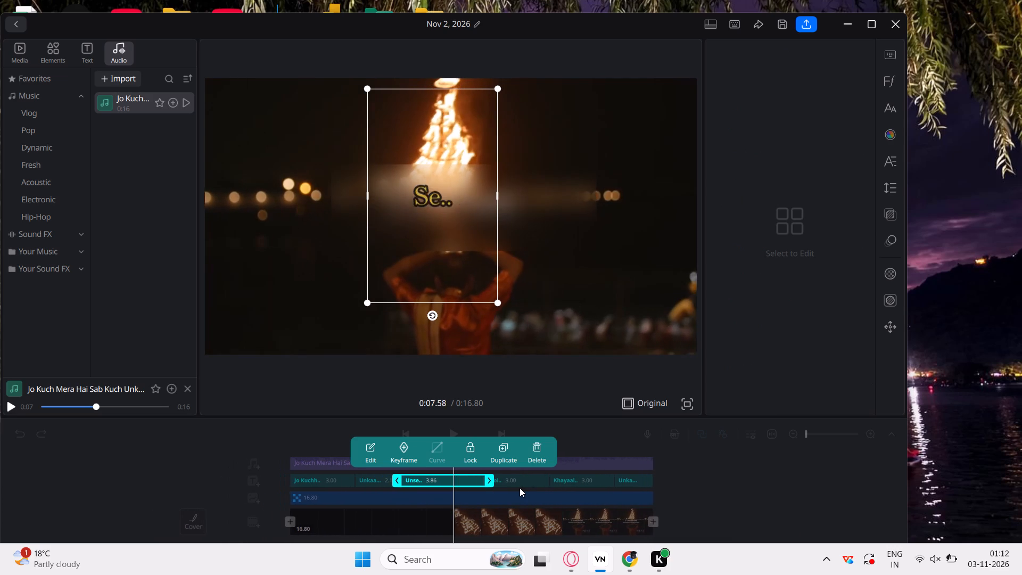
pyautogui.hscroll(4, 520, 488)
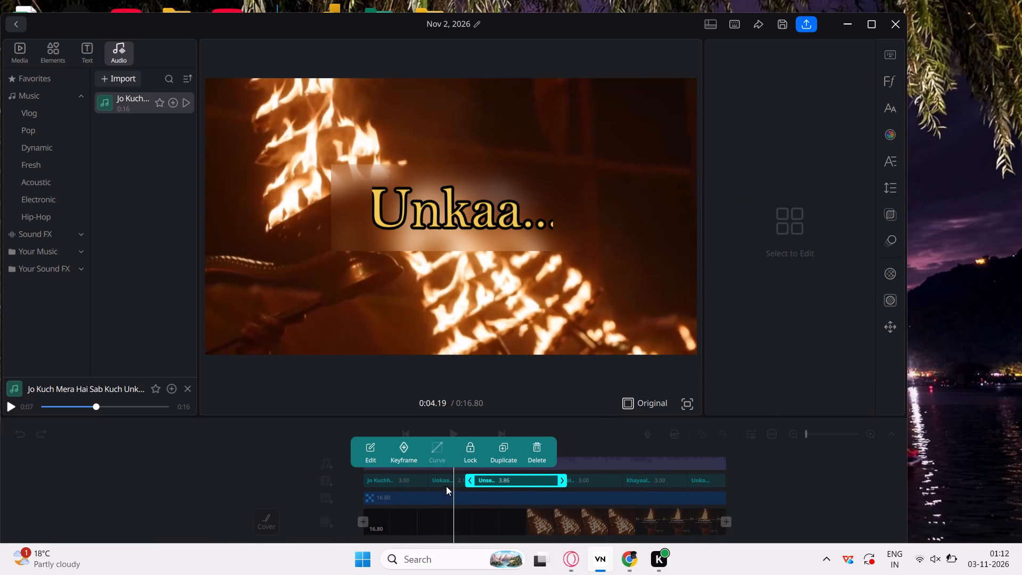
pyautogui.click(451, 475)
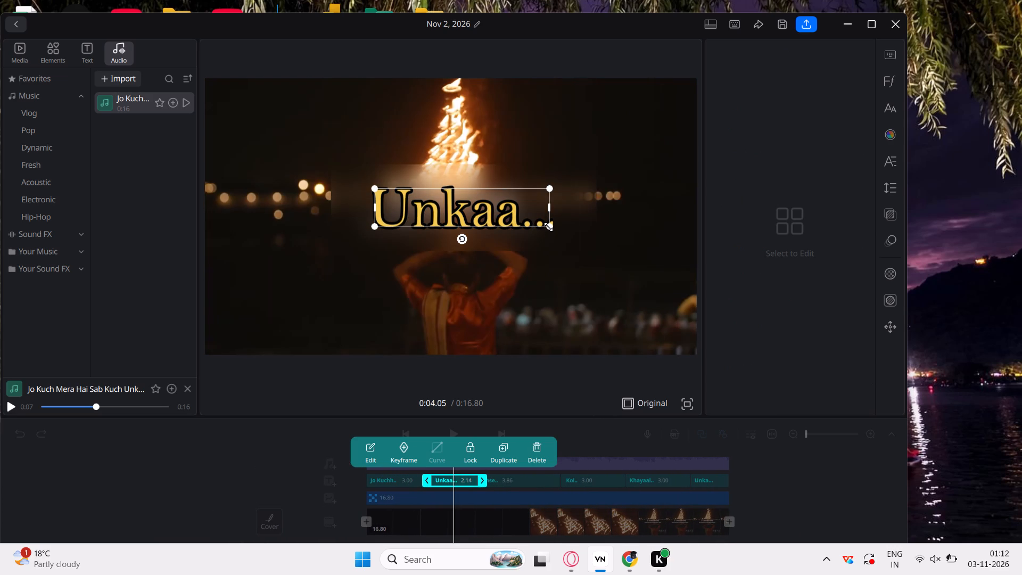
pyautogui.moveTo(548, 227); pyautogui.dragTo(481, 214)
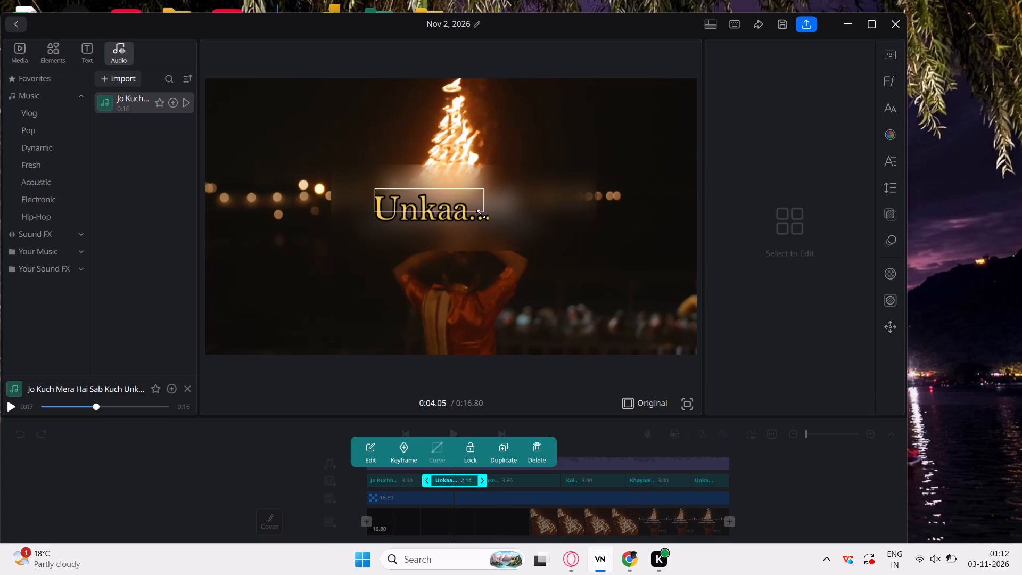
pyautogui.moveTo(481, 214); pyautogui.dragTo(480, 213)
pyautogui.moveTo(437, 213); pyautogui.dragTo(451, 213)
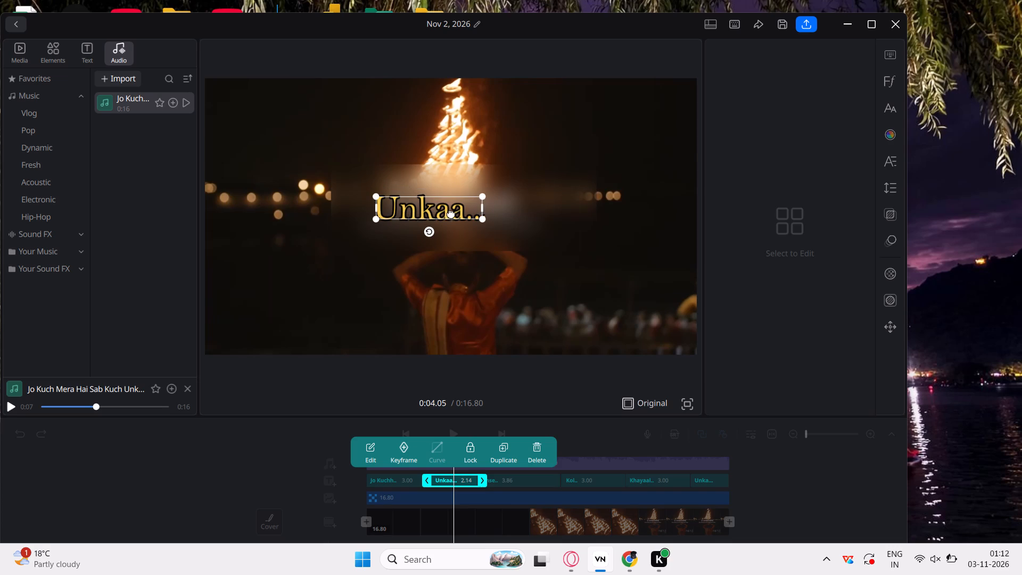
pyautogui.moveTo(451, 213); pyautogui.dragTo(458, 211)
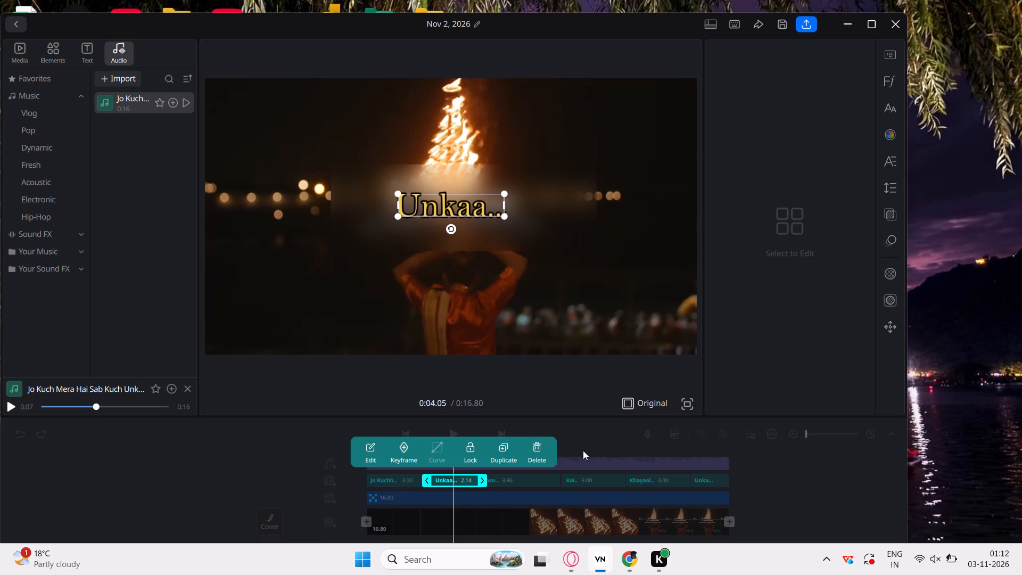
pyautogui.click(601, 445)
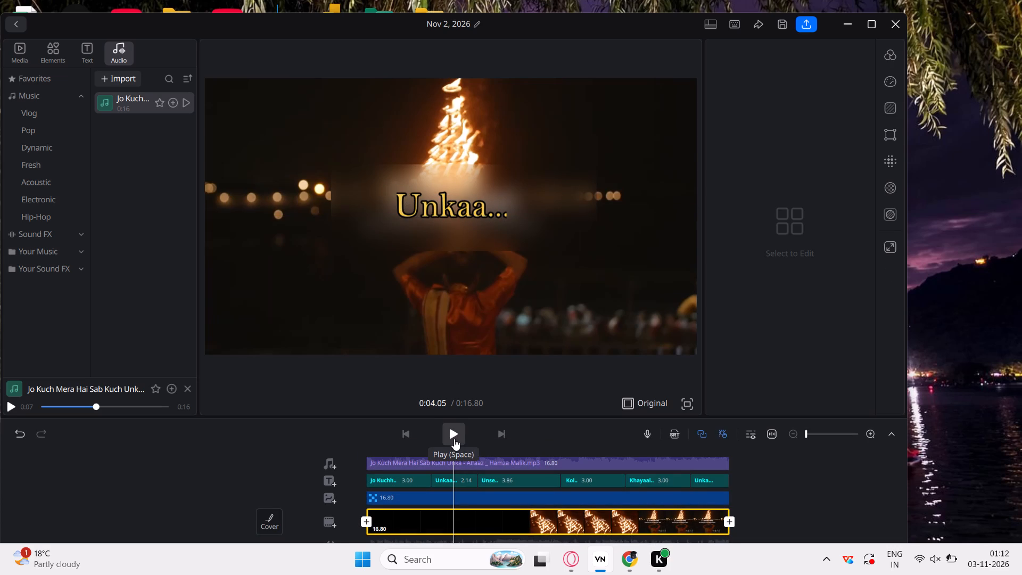
# Play the rest of the video, return to the opening and watch it in full to check the captions over the blurred area.
pyautogui.click(454, 439)
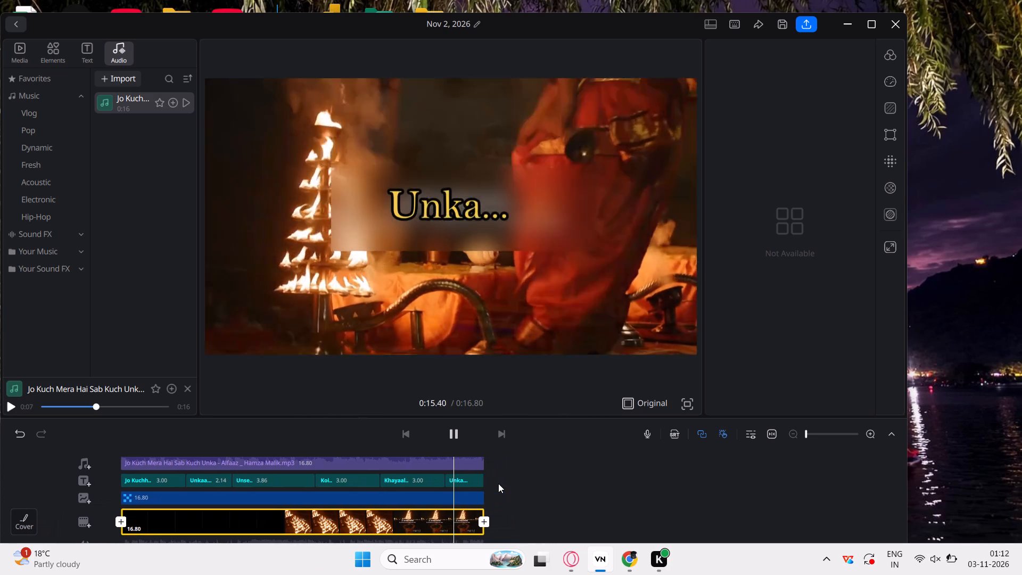
pyautogui.hscroll(11, 427, 484)
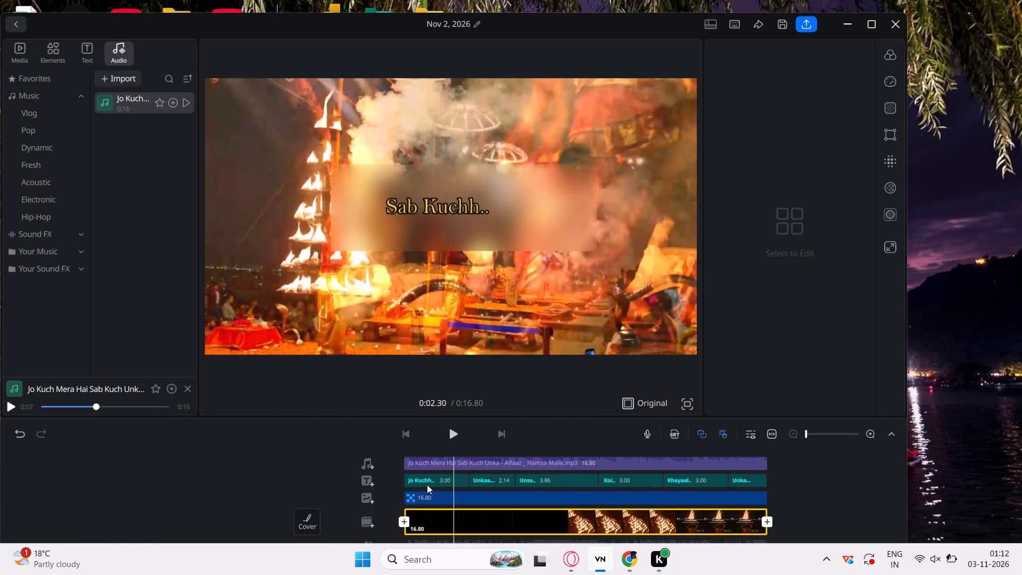
pyautogui.hscroll(15, 427, 484)
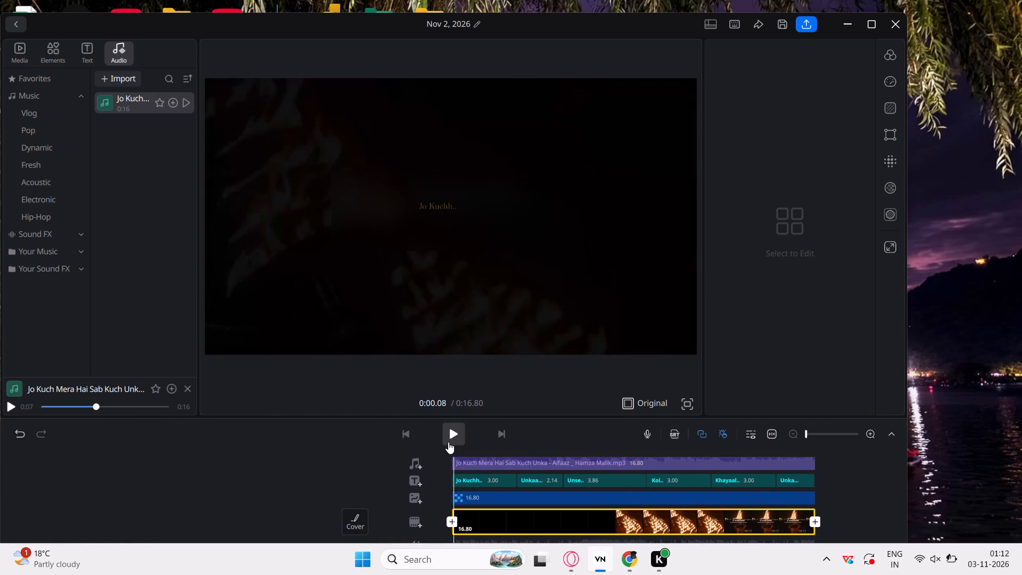
pyautogui.click(448, 442)
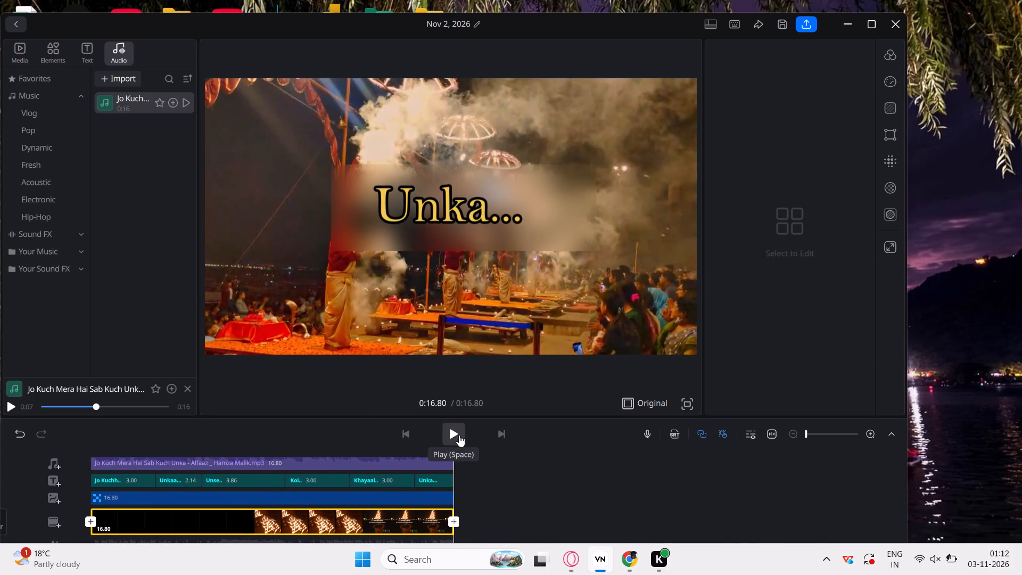
# Replay the video and skim to the closing "Unka..." caption, checking the size and placement of the captions over the blurred area.
pyautogui.click(459, 435)
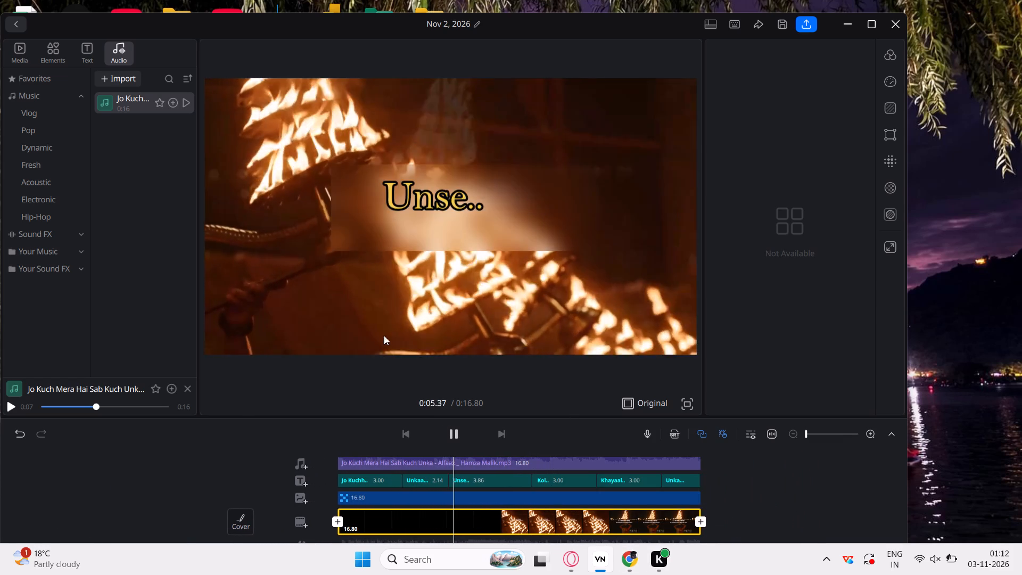
pyautogui.click(452, 432)
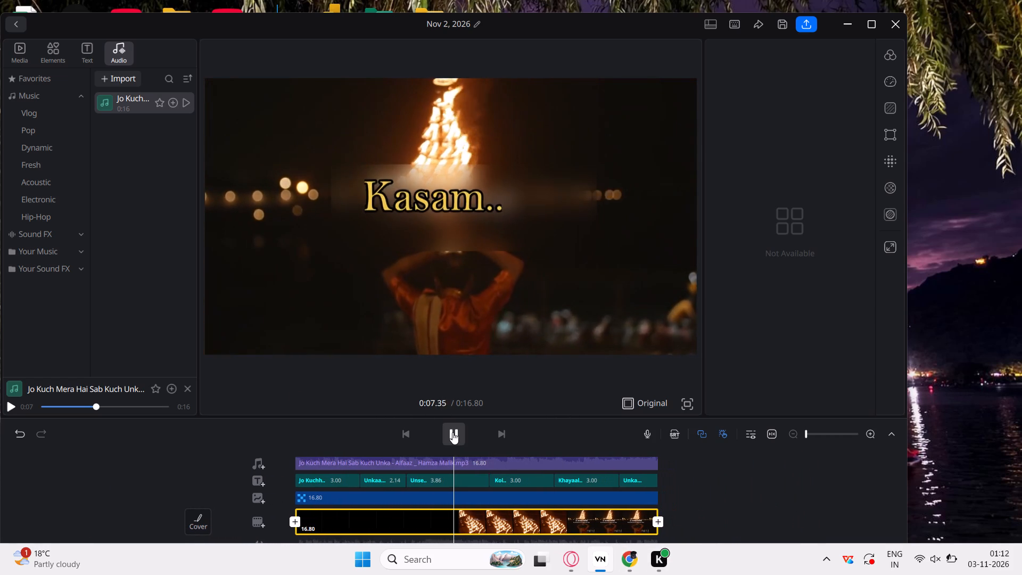
pyautogui.hscroll(-6, 605, 504)
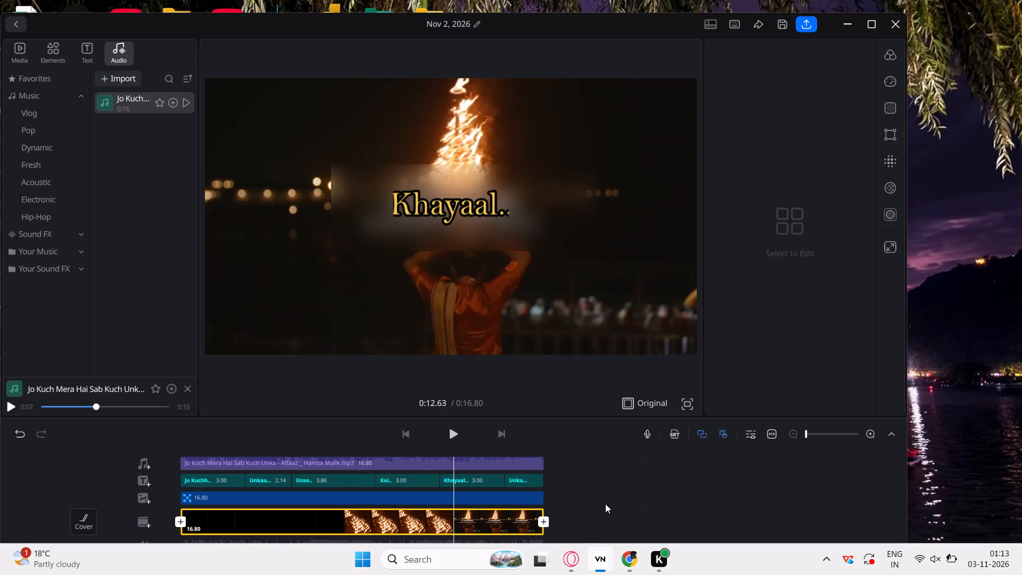
pyautogui.hscroll(-8, 605, 504)
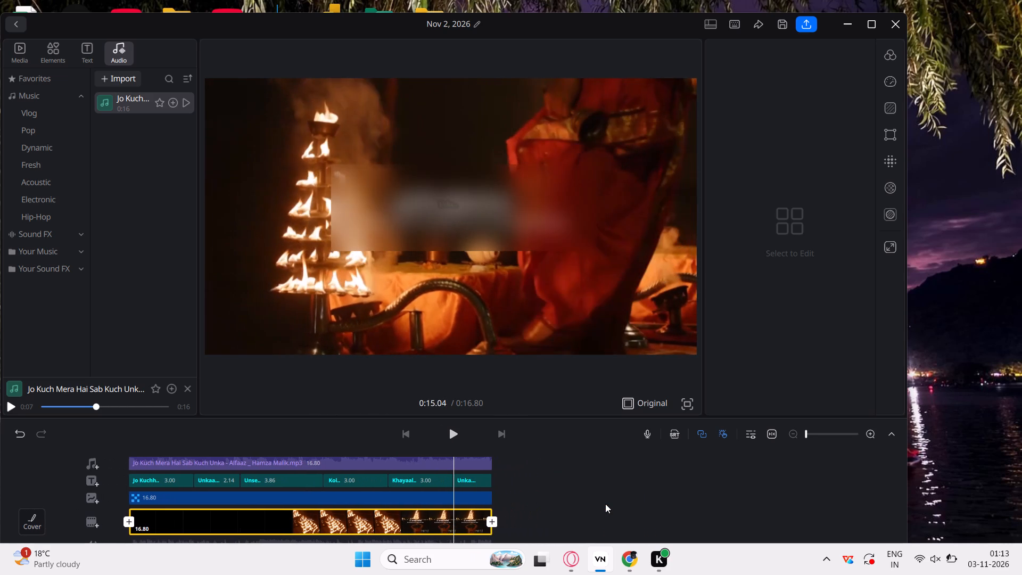
pyautogui.hscroll(-6, 605, 504)
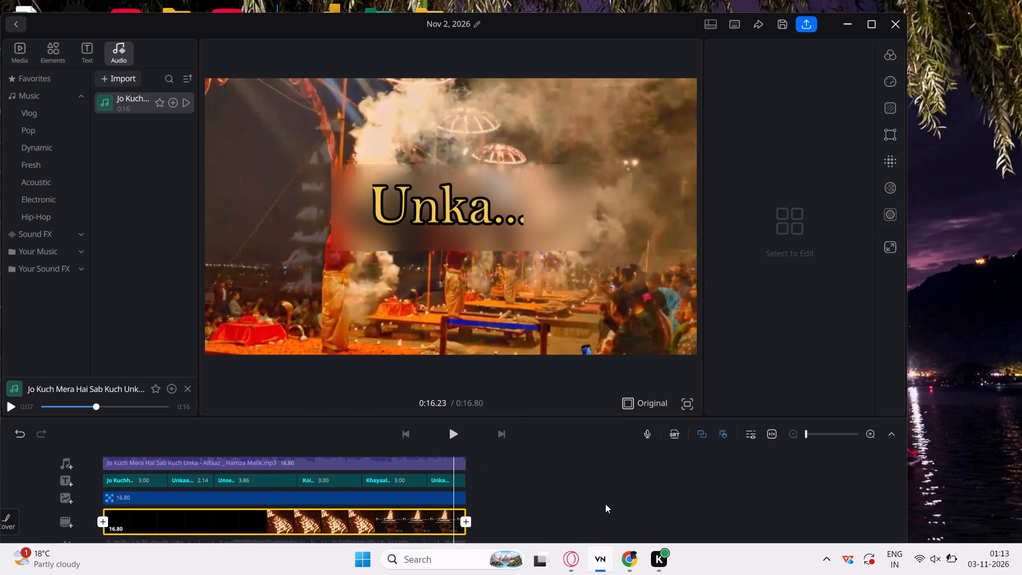
pyautogui.click(454, 436)
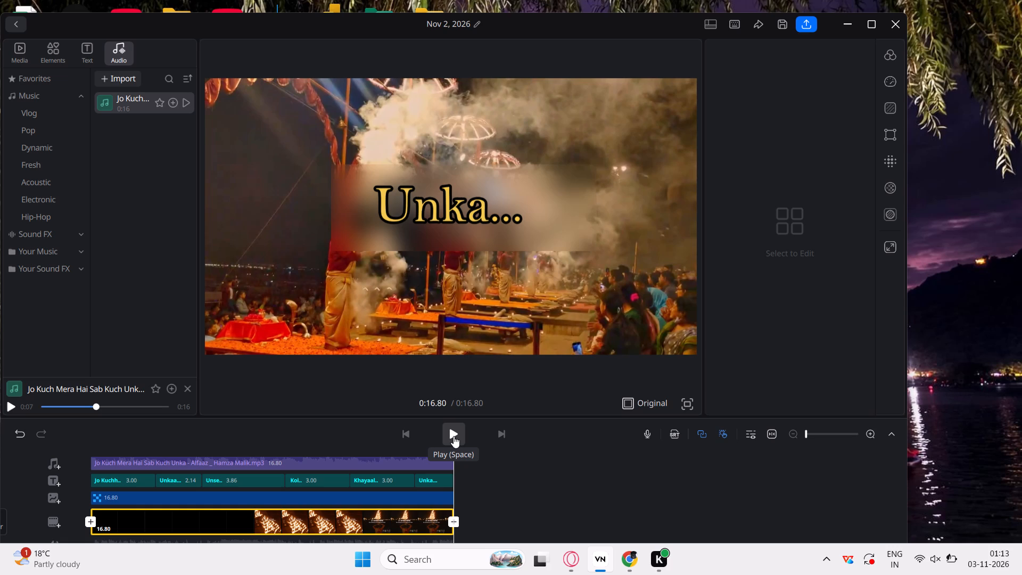
pyautogui.click(454, 436)
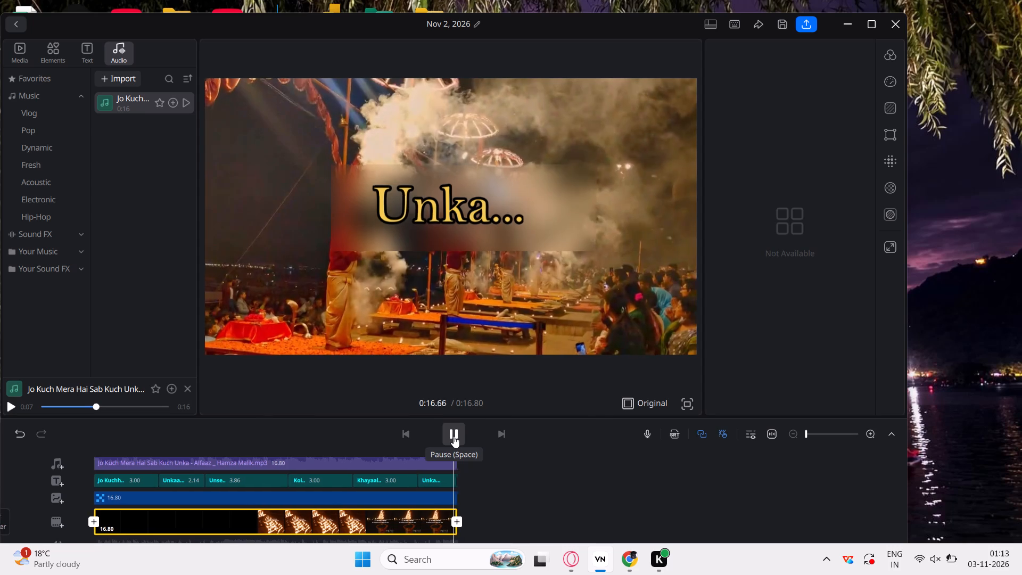
# Replay the video through to the closing "Unka..." caption for a final check of the captions over the blurred area.
pyautogui.click(454, 436)
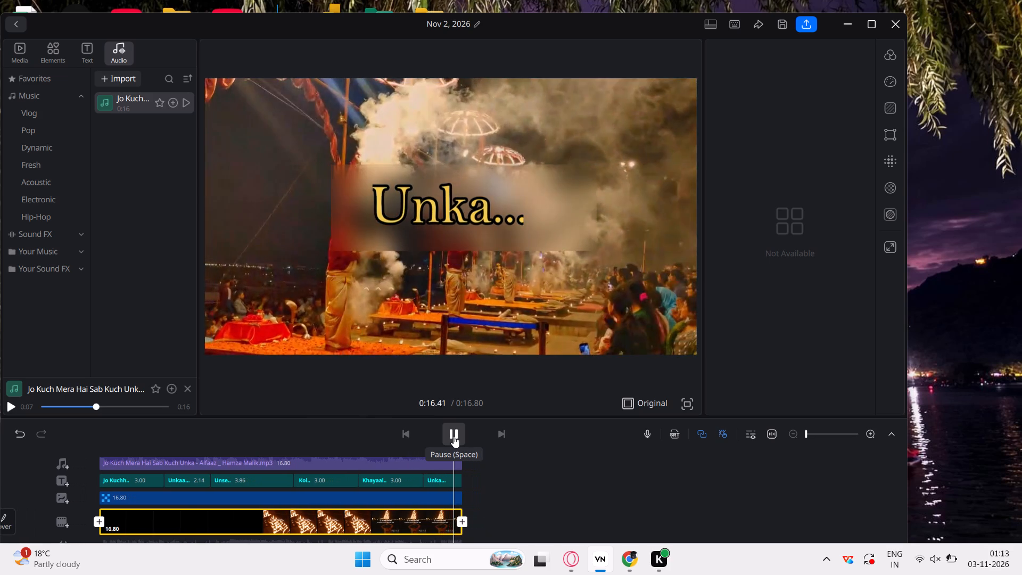
# Open the video's export settings, switch the export quality to Manual and set the resolution to 720p.
pyautogui.click(809, 26)
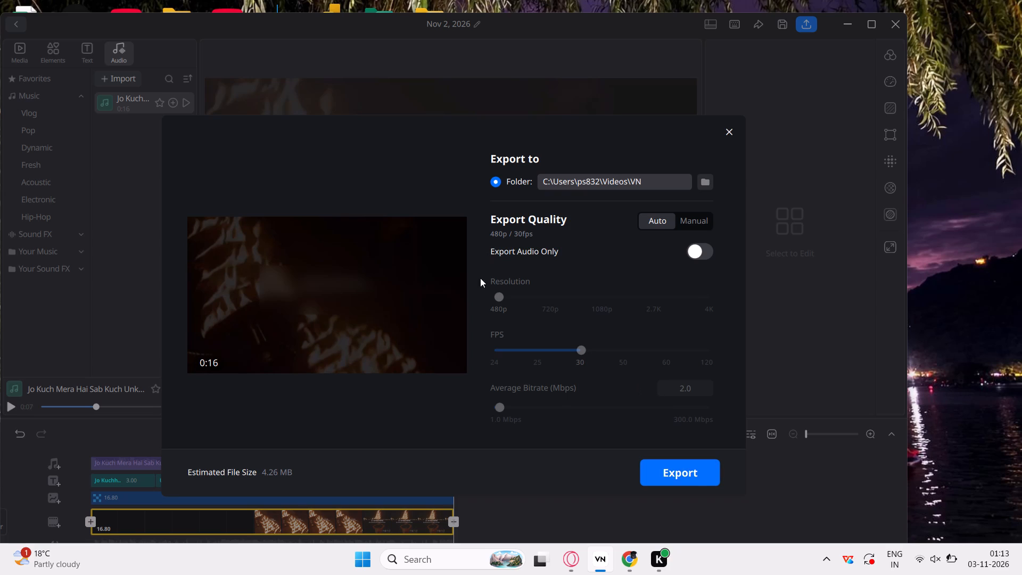
pyautogui.moveTo(502, 301); pyautogui.dragTo(693, 216)
pyautogui.click(693, 216)
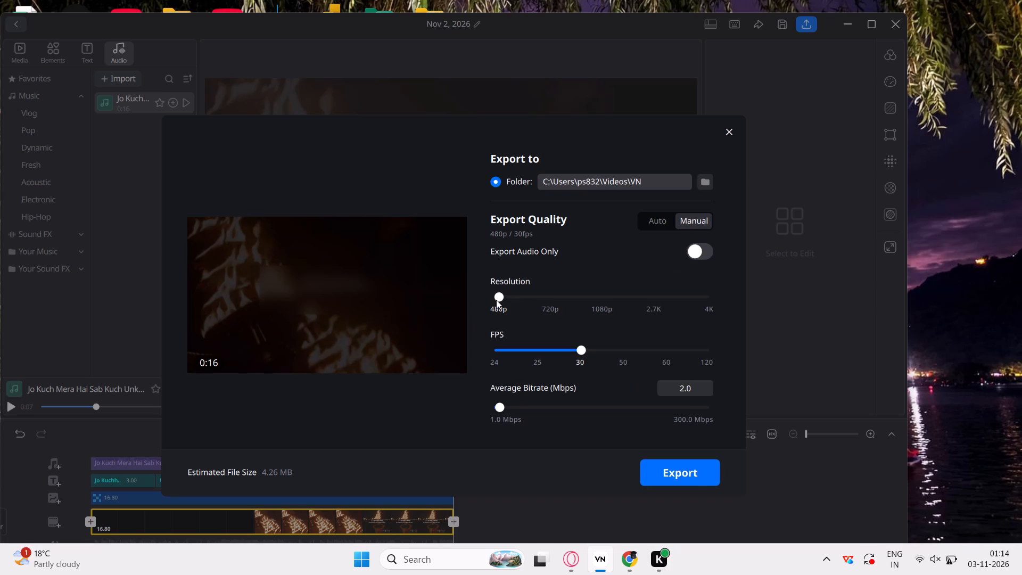
pyautogui.moveTo(496, 300); pyautogui.dragTo(549, 297)
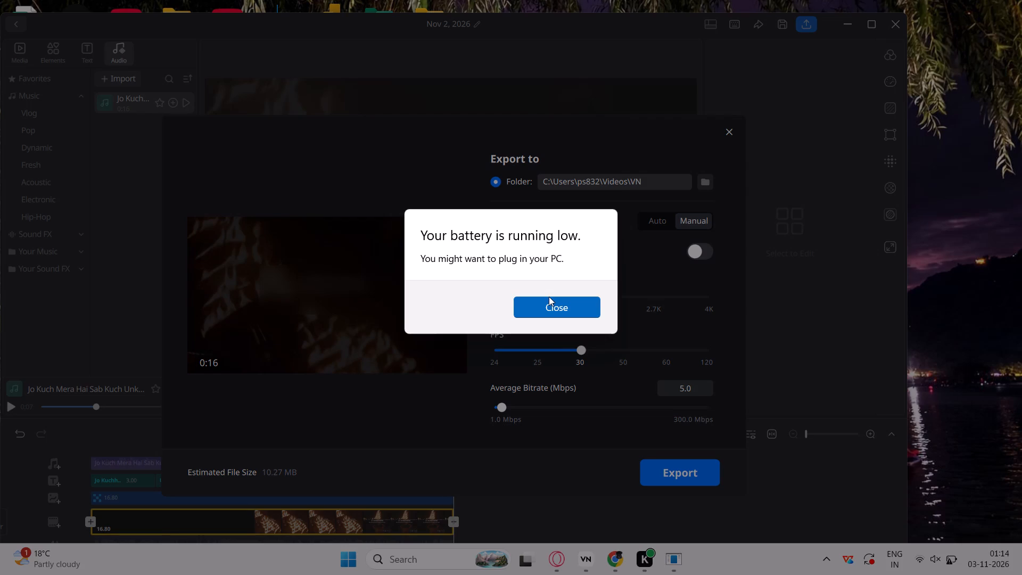